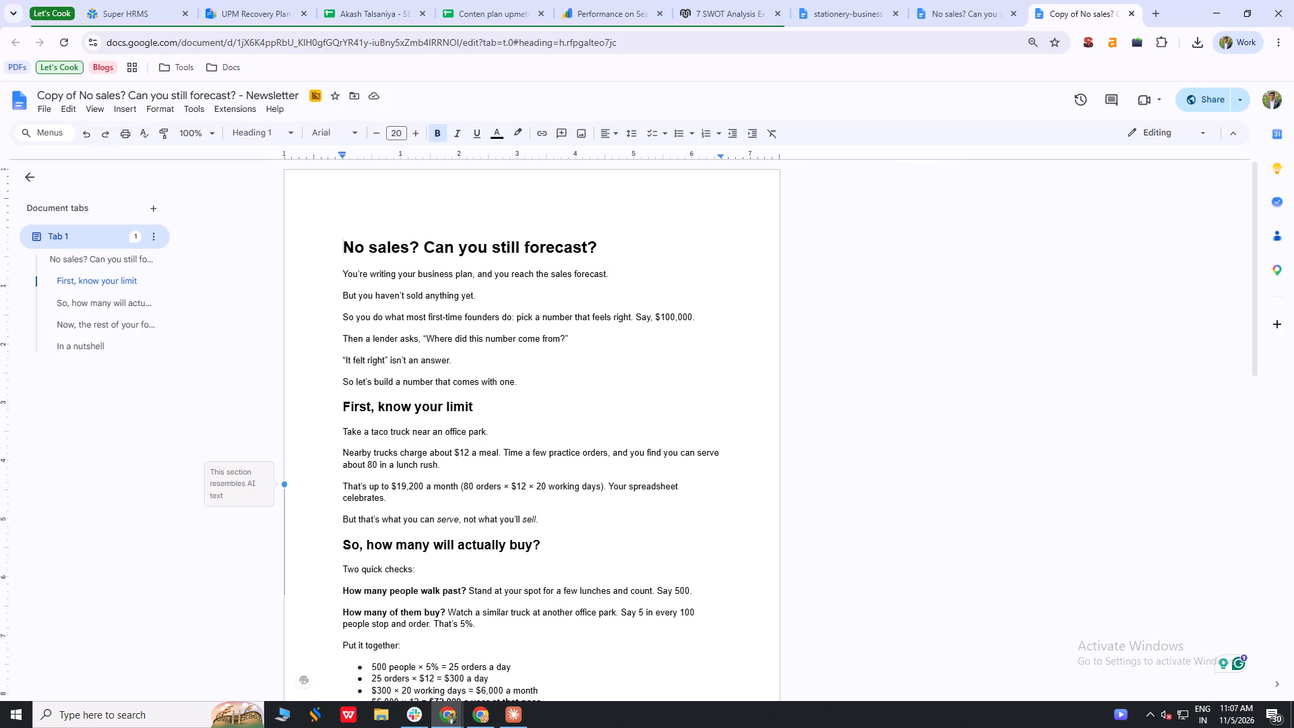
{"action": "scroll", "coordinate": [633, 286], "scroll_direction": "down", "scroll_amount": 4}
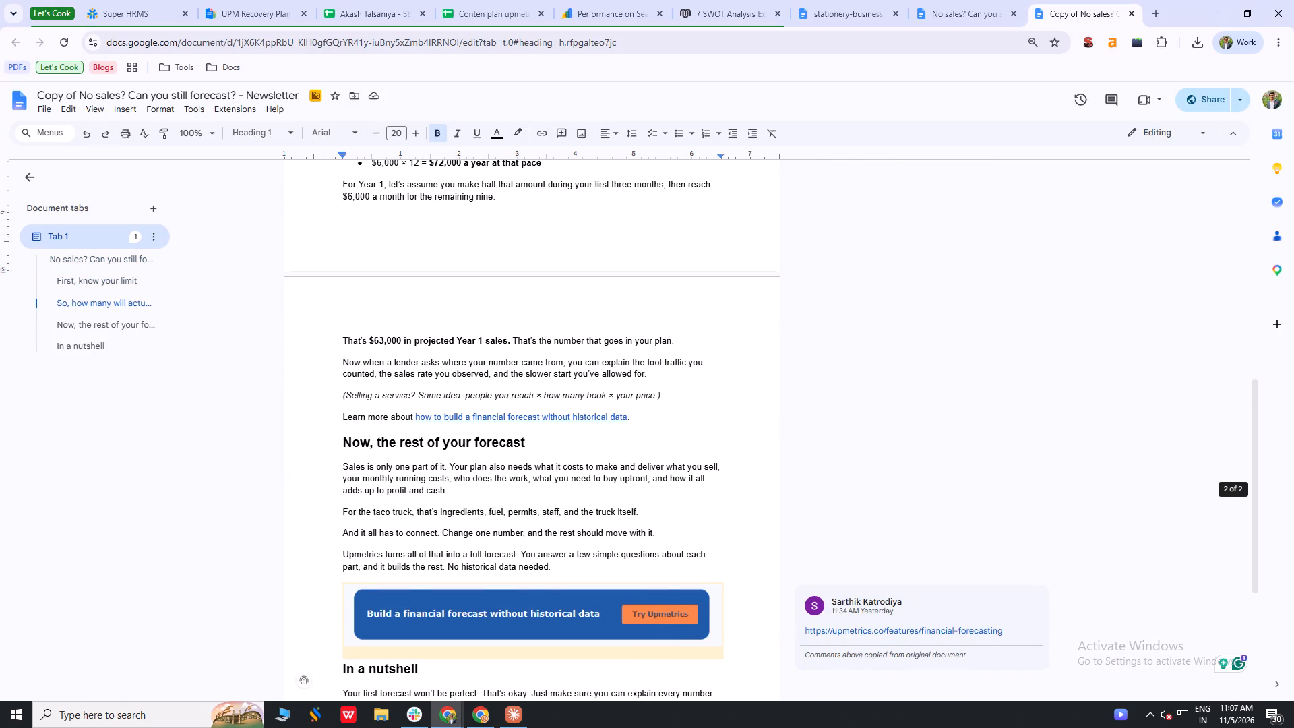
{"action": "scroll", "coordinate": [631, 315], "scroll_direction": "down", "scroll_amount": 3}
{"action": "scroll", "coordinate": [634, 317], "scroll_direction": "up", "scroll_amount": 6}
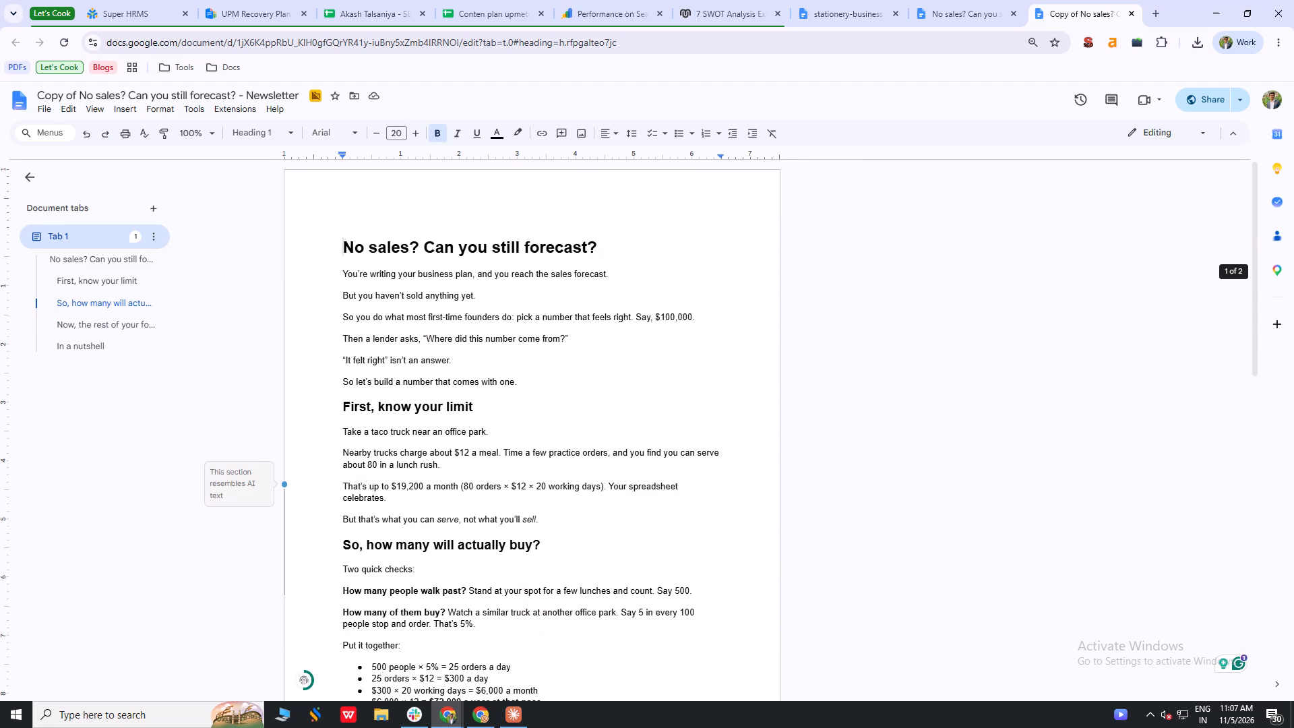
{"action": "scroll", "coordinate": [635, 317], "scroll_direction": "up", "scroll_amount": 6}
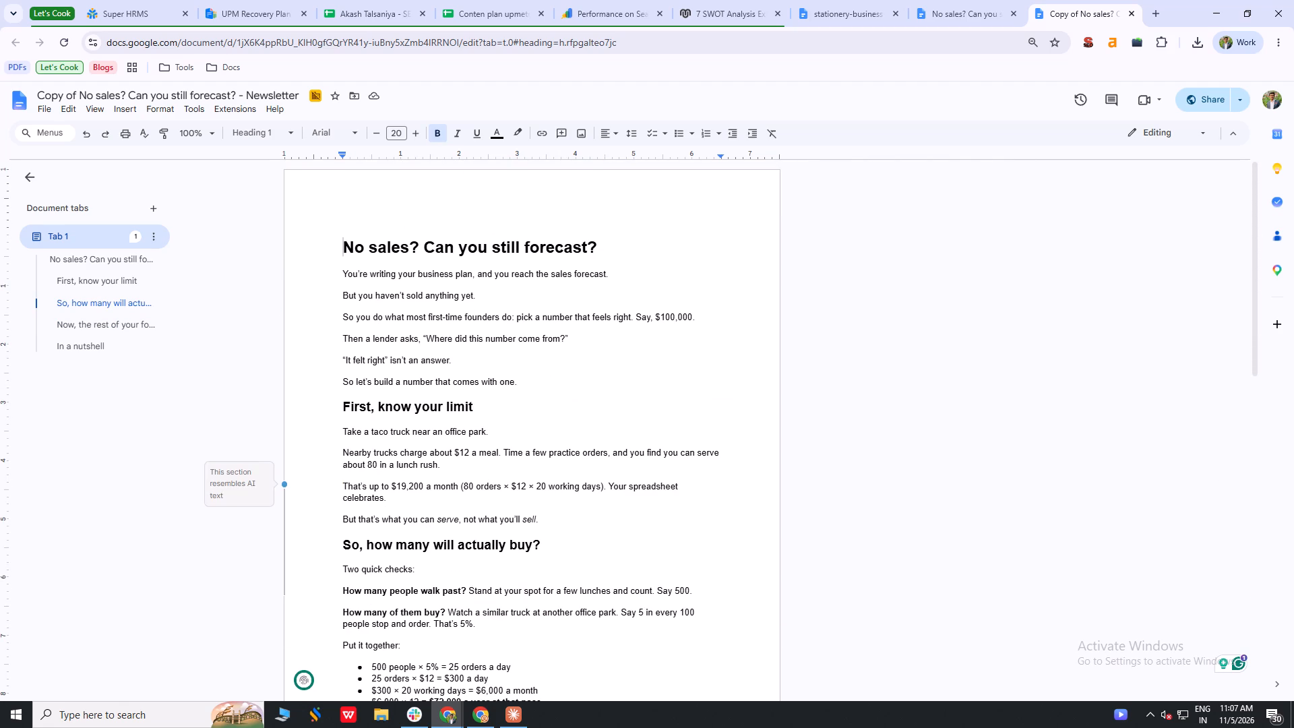
{"action": "left_click_drag", "start_coordinate": [622, 241], "coordinate": [327, 220]}
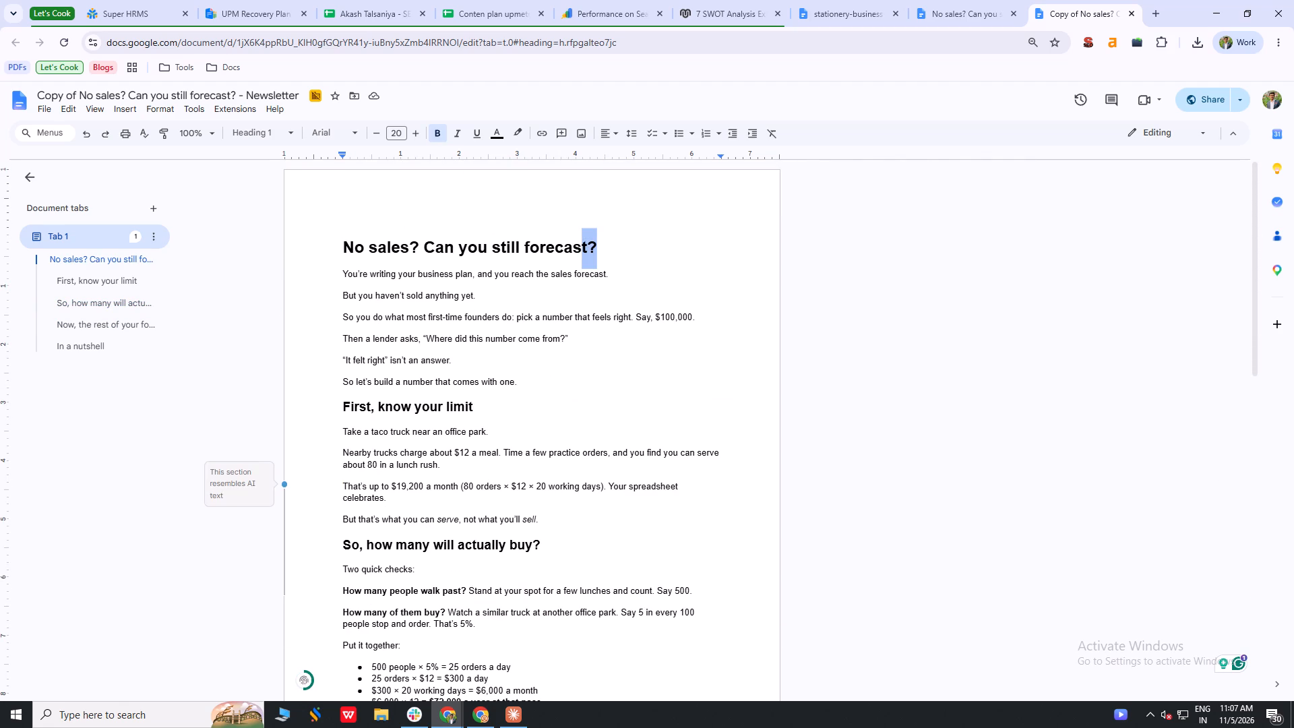
{"action": "left_click_drag", "start_coordinate": [327, 220], "coordinate": [340, 247]}
{"action": "key", "text": "ctrl+c"}
{"action": "key", "text": "ctrl+c"}
{"action": "key", "text": "ctrl+c"}
{"action": "key", "text": "ctrl+c"}
{"action": "key", "text": "ctrl+c"}
{"action": "key", "text": "ctrl+c"}
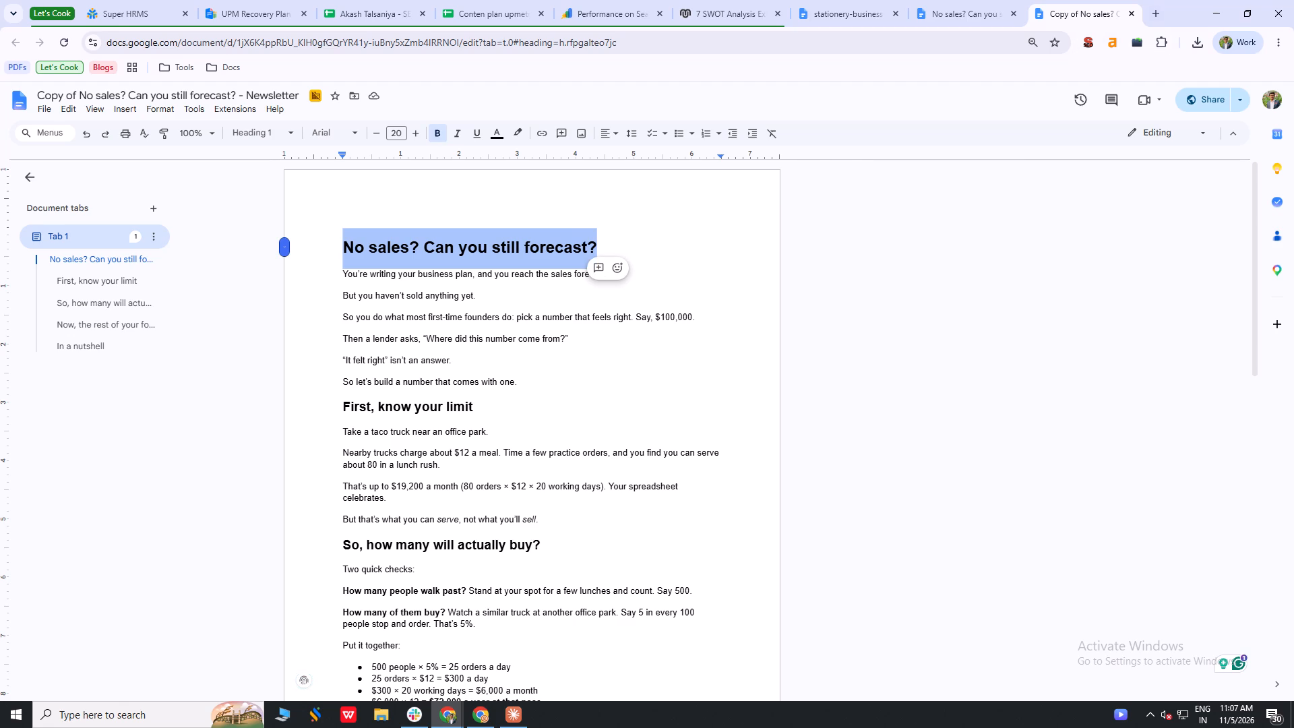
In a new browser tab, search Google for "SLug".
{"action": "left_click", "coordinate": [1152, 7]}
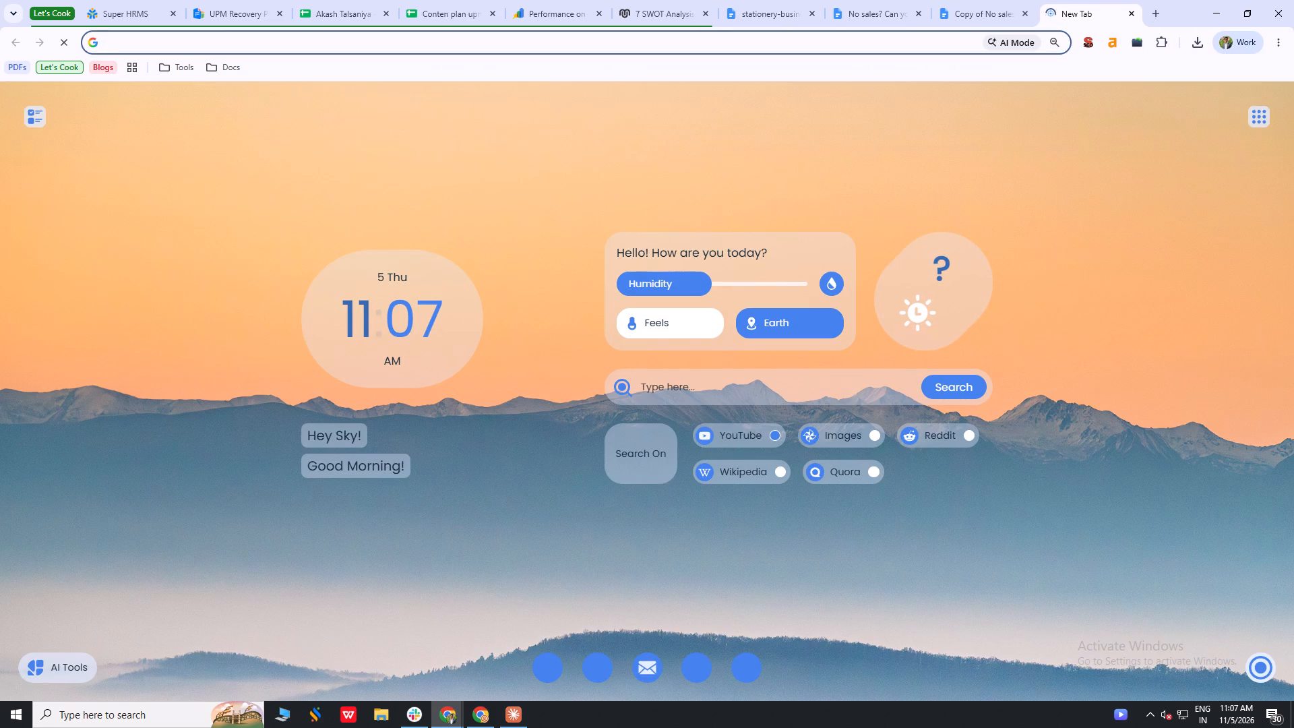
{"action": "type", "text": "hey"}
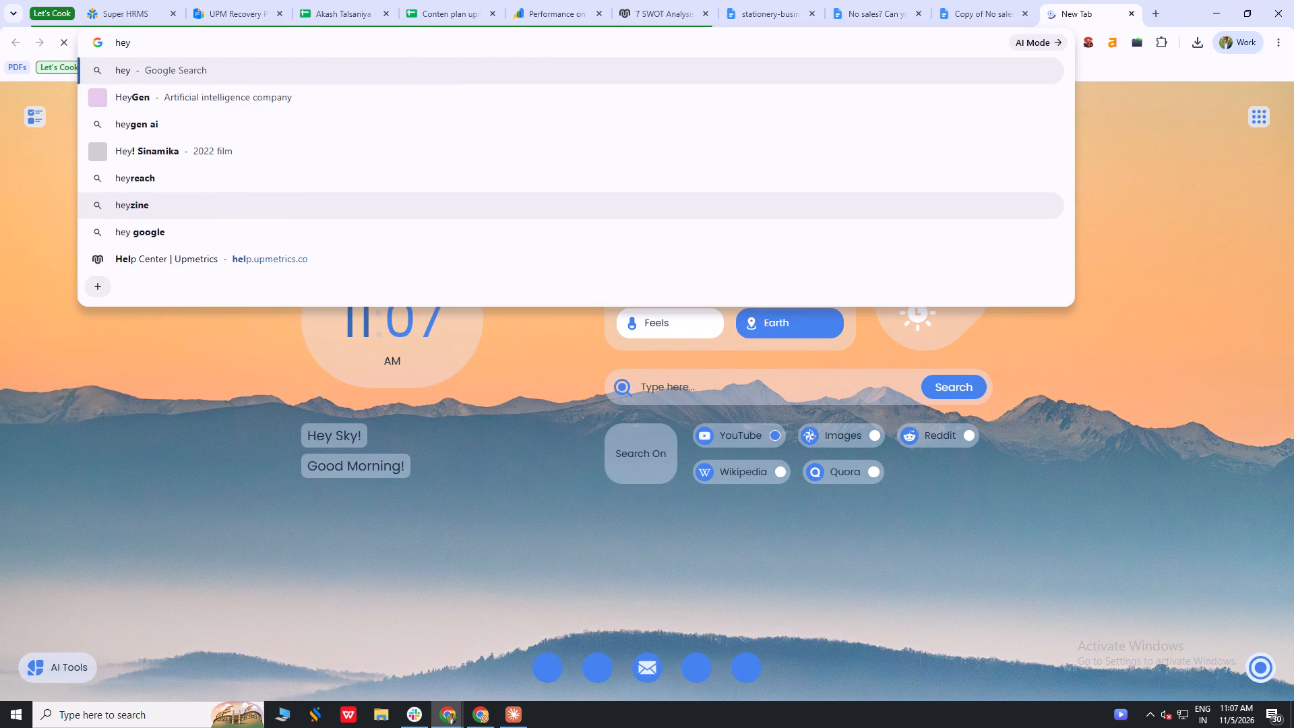
{"action": "key", "text": "ctrl+a"}
{"action": "key", "text": "BackSpace"}
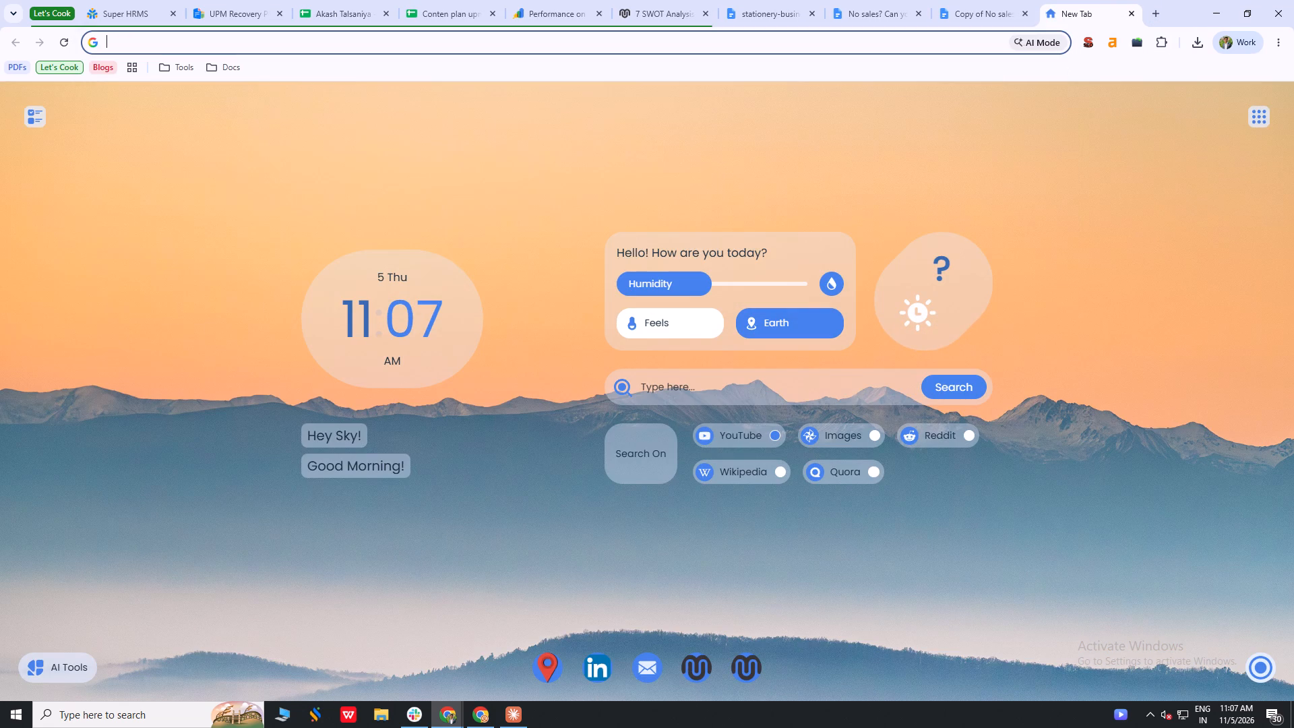
{"action": "type", "text": "SEO s"}
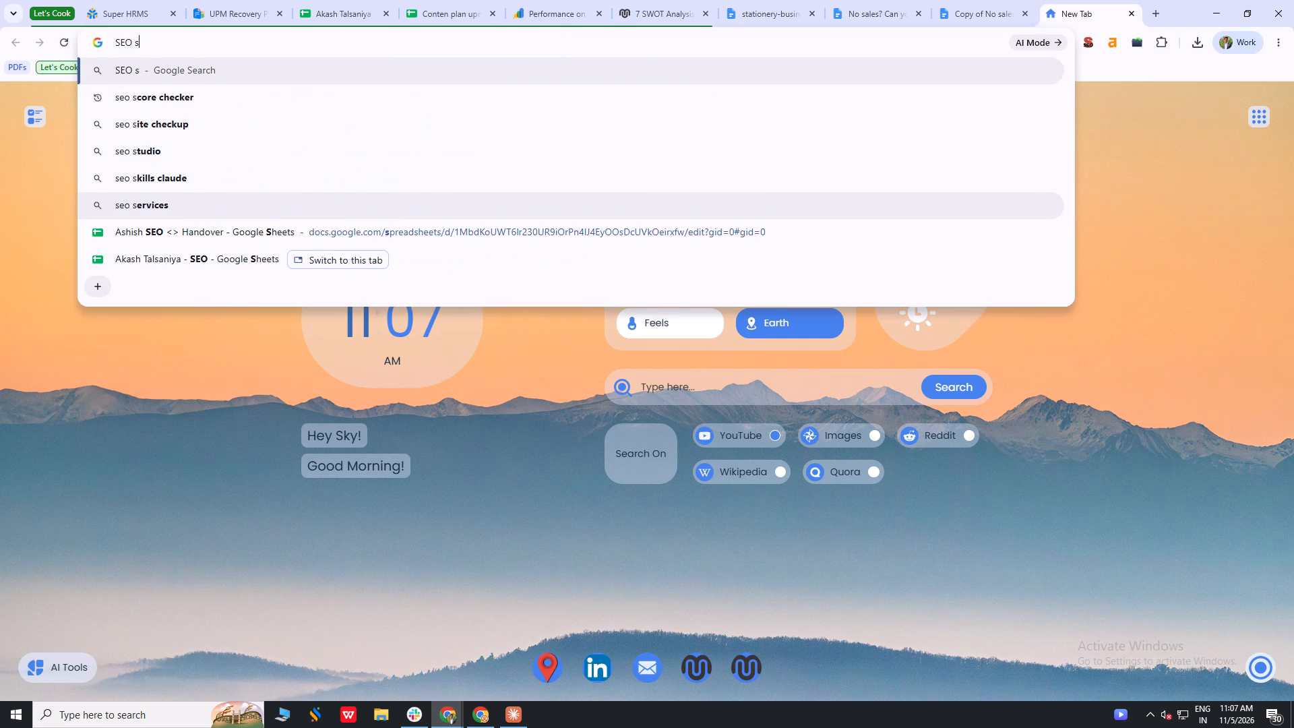
{"action": "key", "text": "ctrl+a"}
{"action": "key", "text": "BackSpace"}
{"action": "type", "text": "SLug"}
{"action": "key", "text": "Return"}
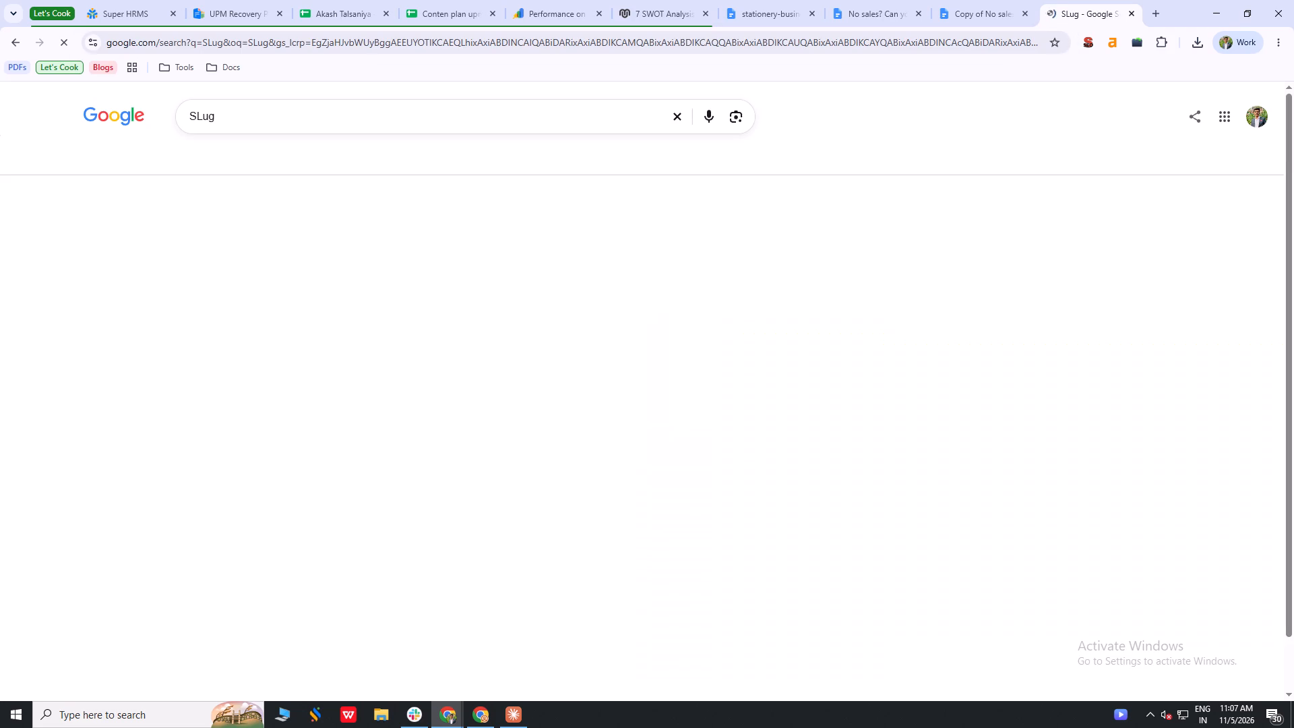
Search Google for "SEo slug" instead and expand the AI Overview to read its slug best practices.
{"action": "left_click_drag", "start_coordinate": [245, 113], "coordinate": [165, 114]}
{"action": "key", "text": "ctrl+a"}
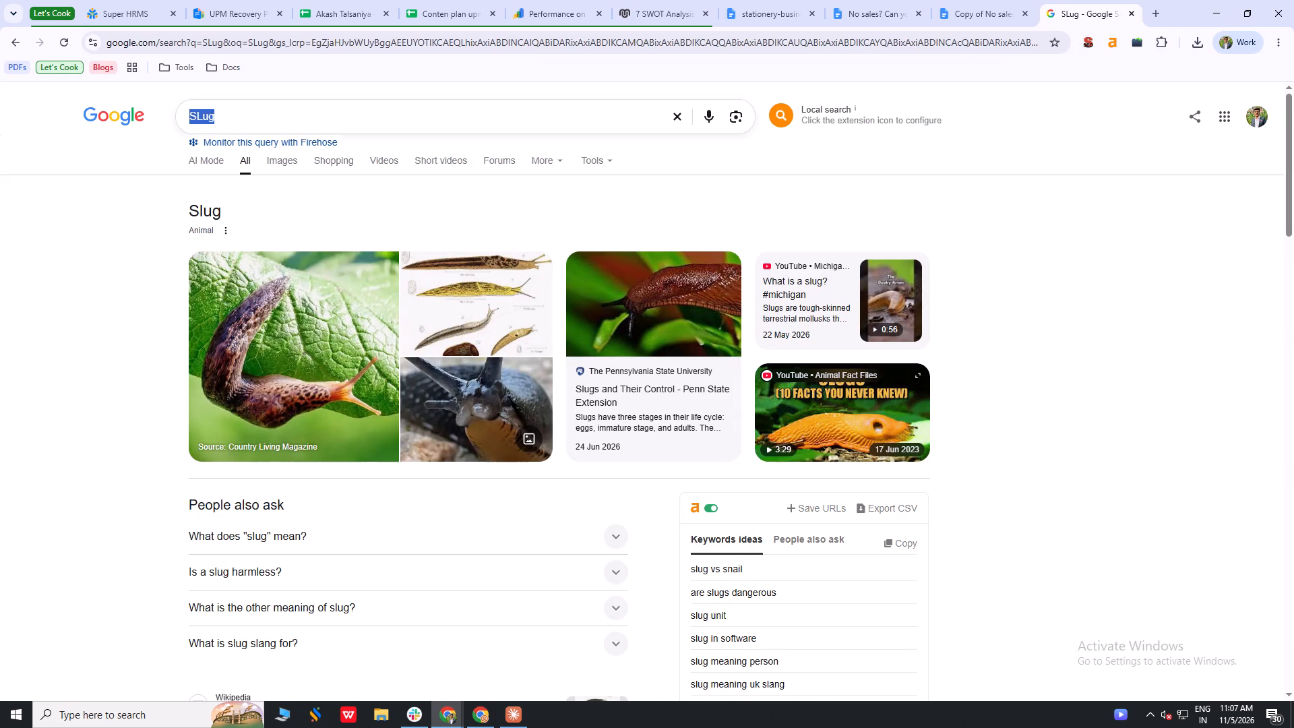
{"action": "type", "text": "SEo slug"}
{"action": "key", "text": "Return"}
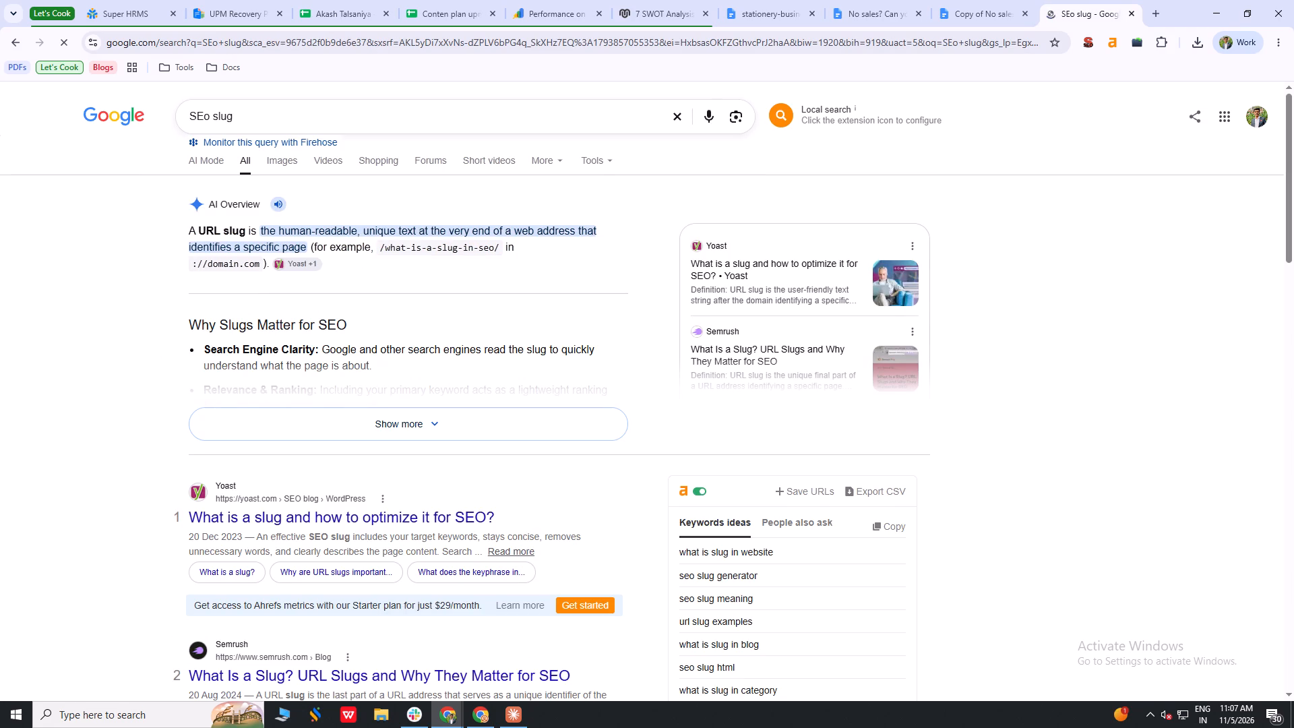
{"action": "left_click", "coordinate": [448, 431]}
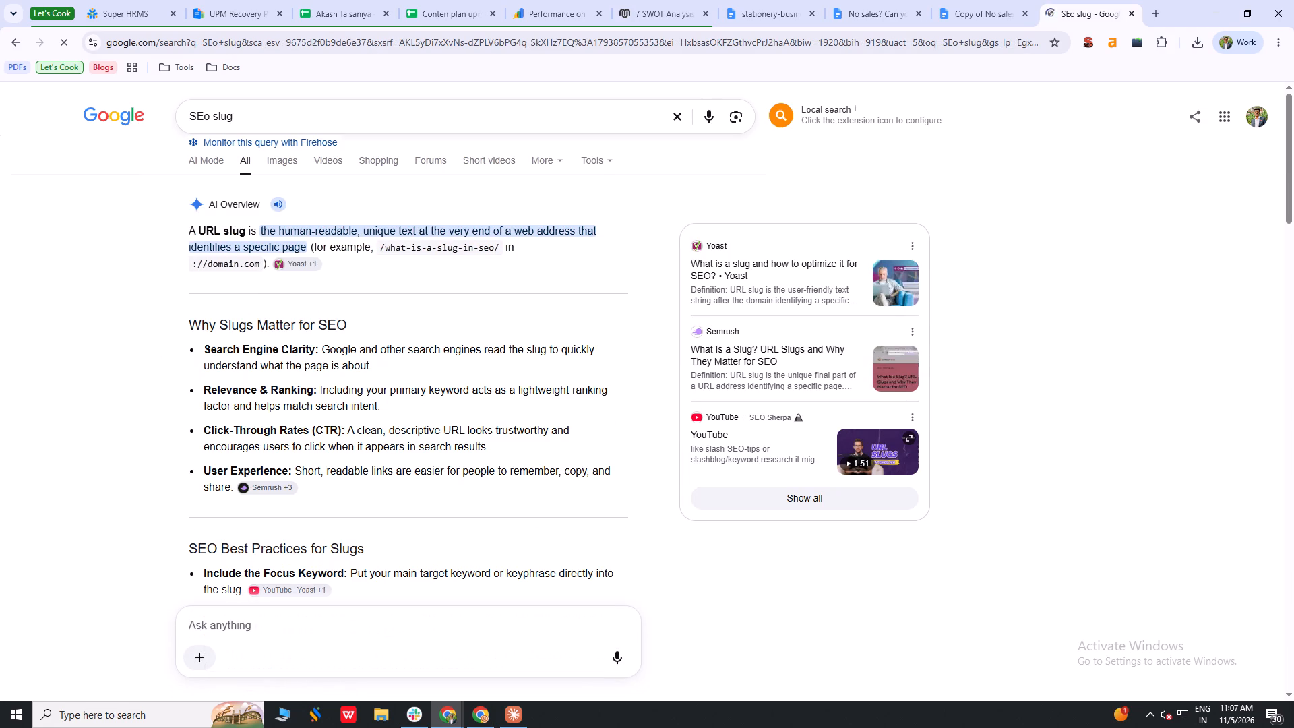
{"action": "scroll", "coordinate": [443, 357], "scroll_direction": "down", "scroll_amount": 2}
Ask the AI Overview follow-up "My H1 is No sales? Can you still forecast?" with "So what should be its slug?" on a second line.
{"action": "left_click", "coordinate": [295, 619]}
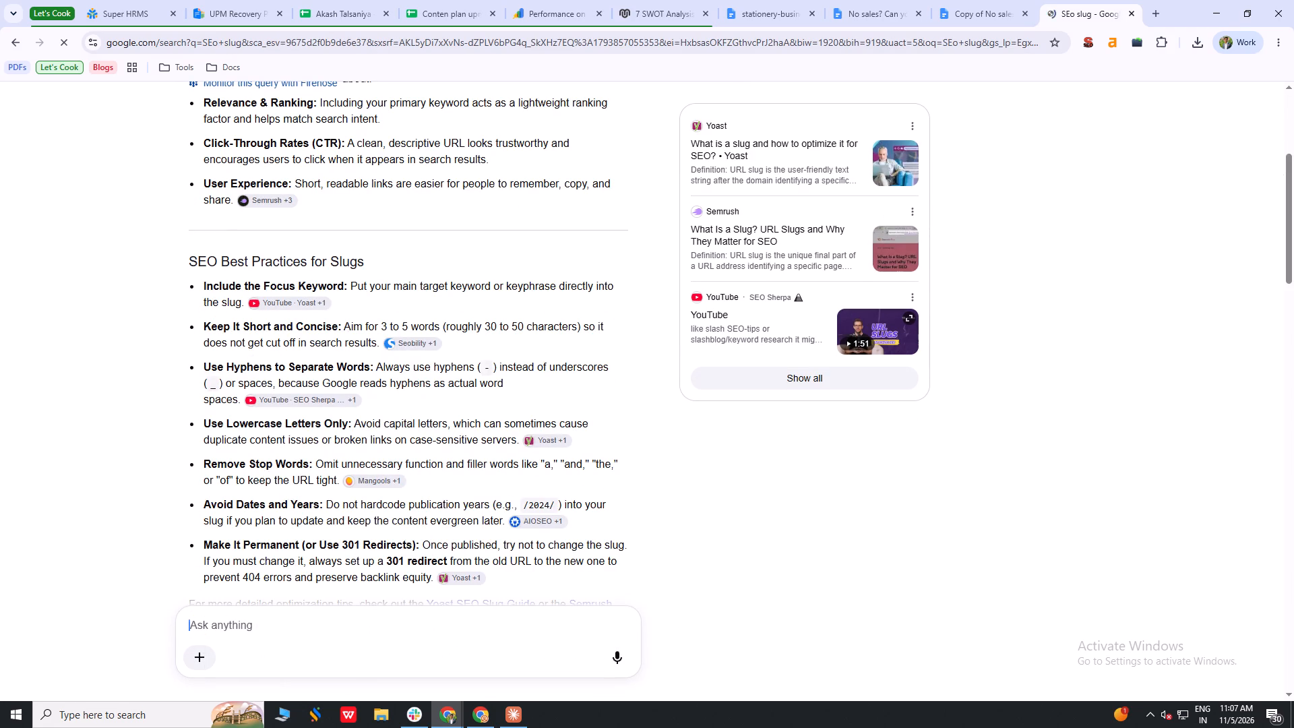
{"action": "type", "text": "My"}
{"action": "key", "text": "space"}
{"action": "type", "text": "H1 is"}
{"action": "key", "text": "space"}
{"action": "key", "text": "ctrl+v"}
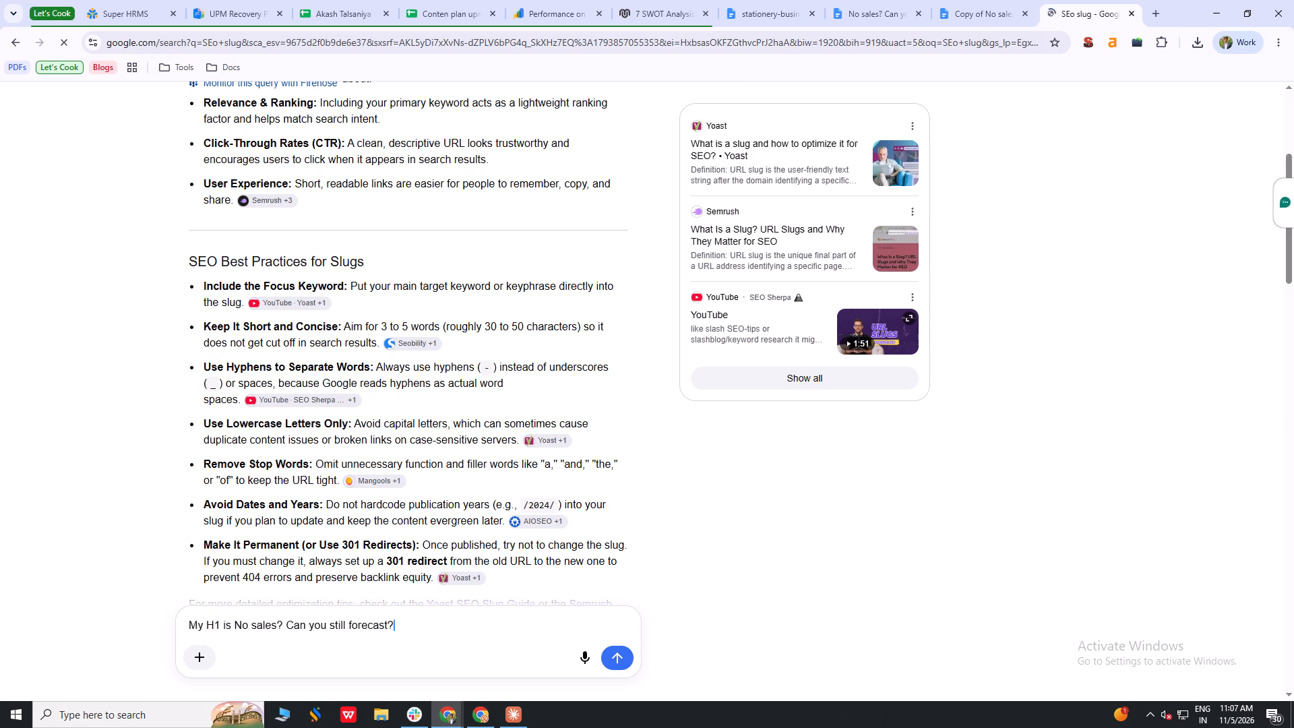
{"action": "key", "text": "shift+Return"}
{"action": "type", "text": "So what shoud"}
{"action": "key", "text": "space"}
{"action": "key", "text": "BackSpace"}
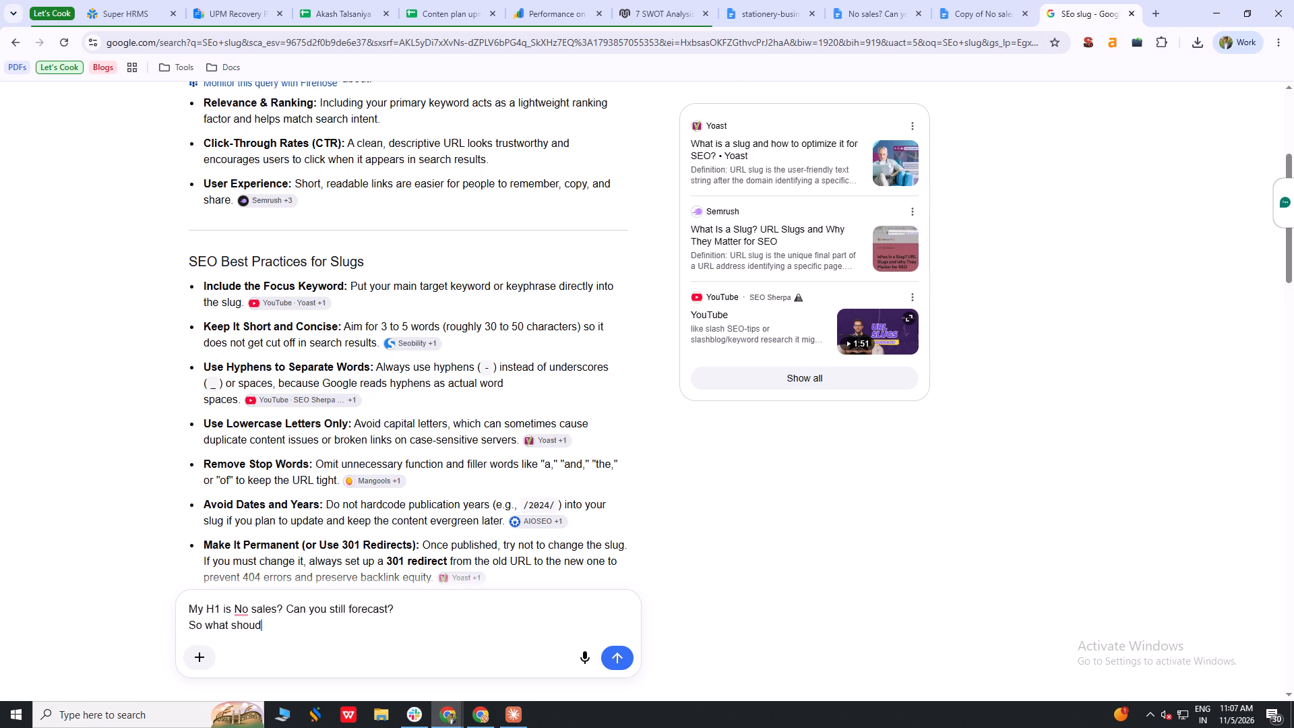
{"action": "key", "text": "l"}
{"action": "key", "text": "BackSpace"}
{"action": "key", "text": "BackSpace"}
{"action": "type", "text": "ld be its slug?"}
{"action": "key", "text": "Return"}
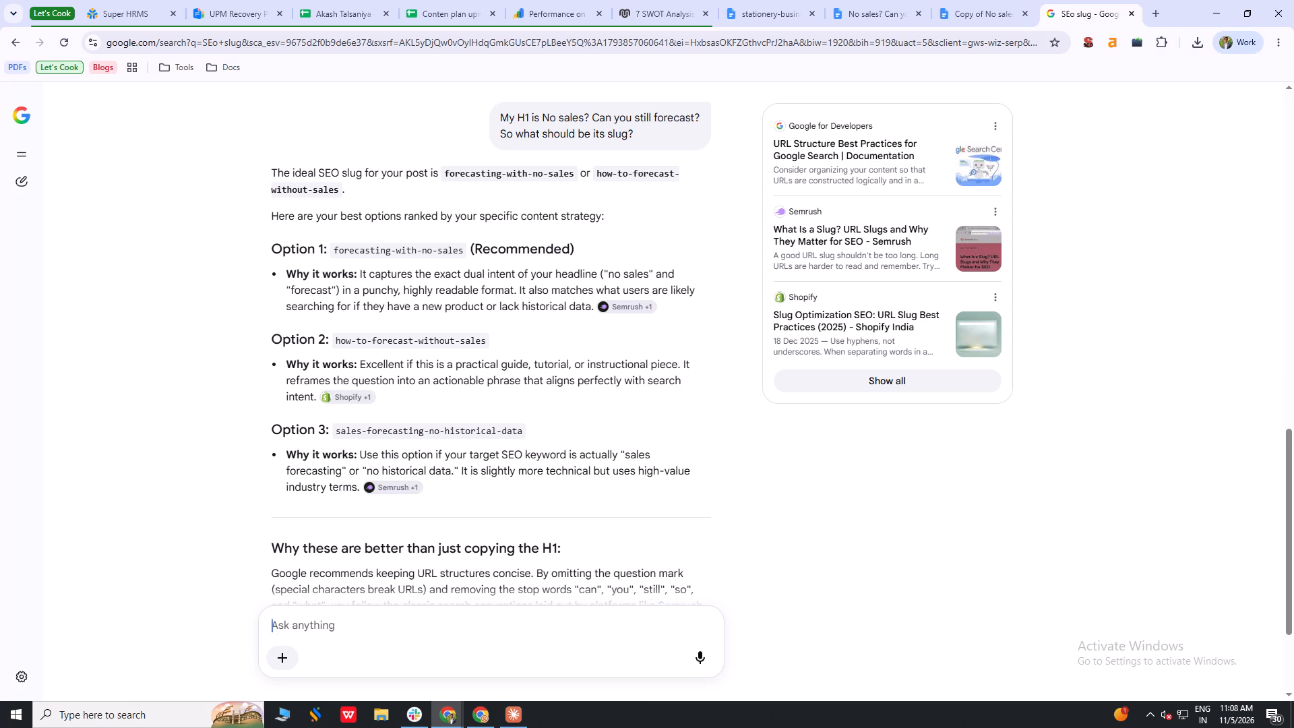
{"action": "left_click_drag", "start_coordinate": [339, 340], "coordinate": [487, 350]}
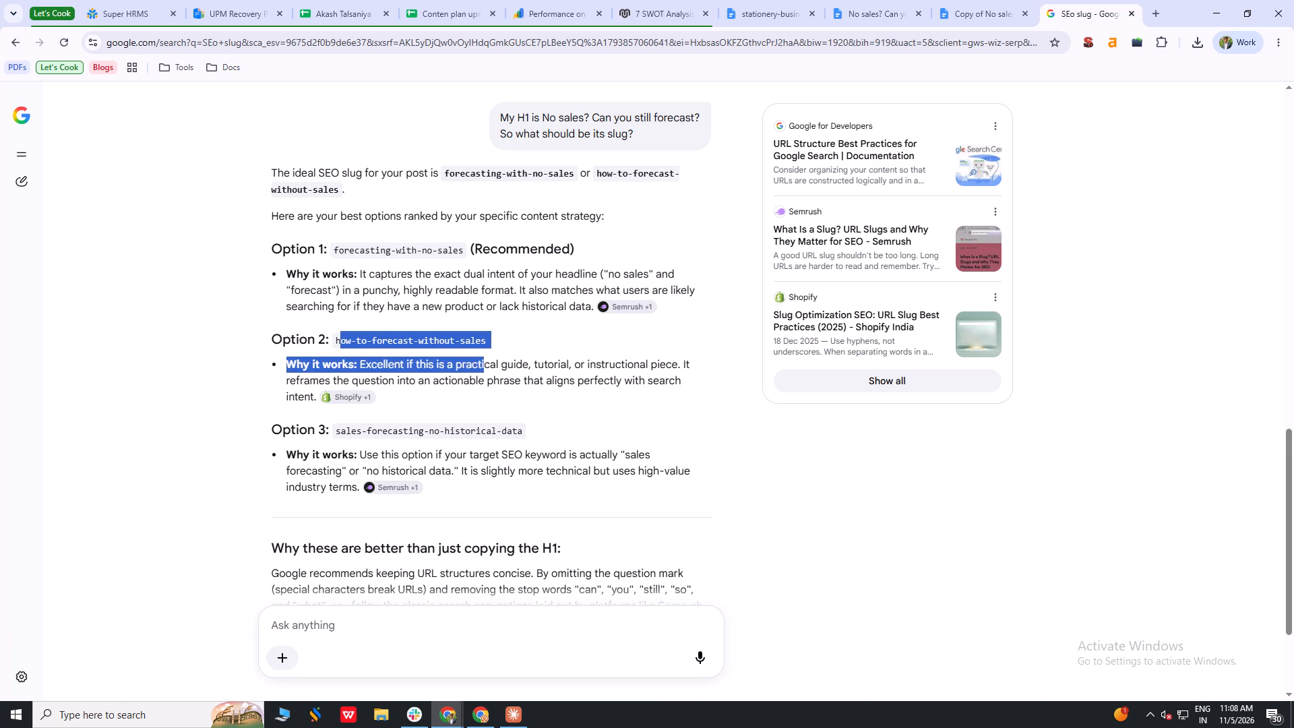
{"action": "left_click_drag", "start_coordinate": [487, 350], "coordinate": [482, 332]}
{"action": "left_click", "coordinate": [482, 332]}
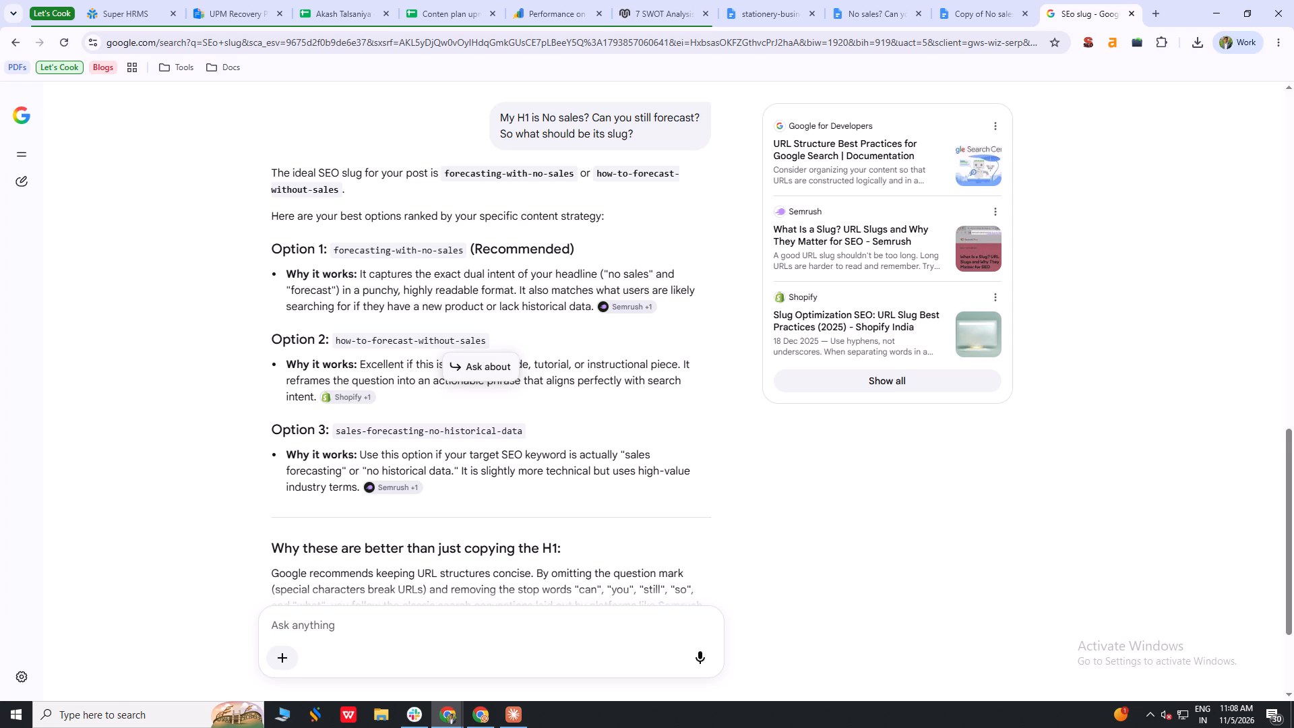
Return to the copied newsletter document and read through all its sections, from the introduction to the closing sign-off.
{"action": "left_click", "coordinate": [973, 0]}
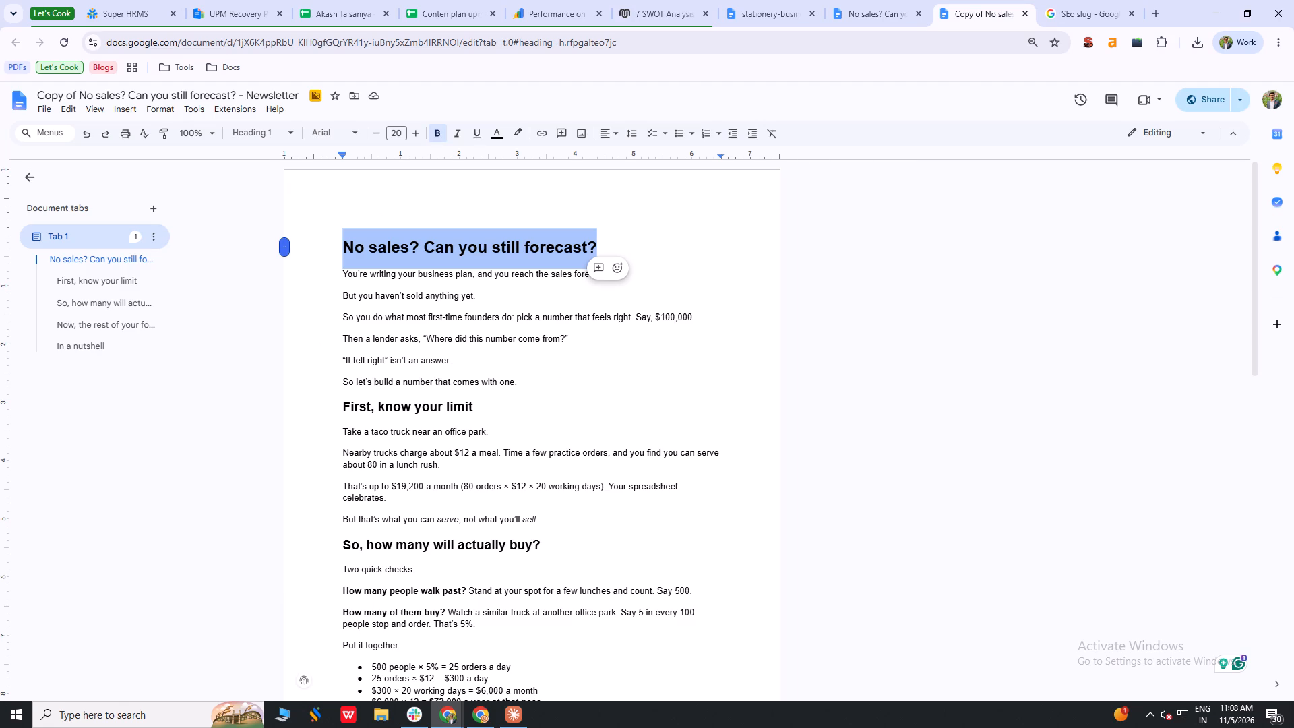
{"action": "left_click", "coordinate": [473, 379]}
{"action": "scroll", "coordinate": [563, 343], "scroll_direction": "down", "scroll_amount": 2}
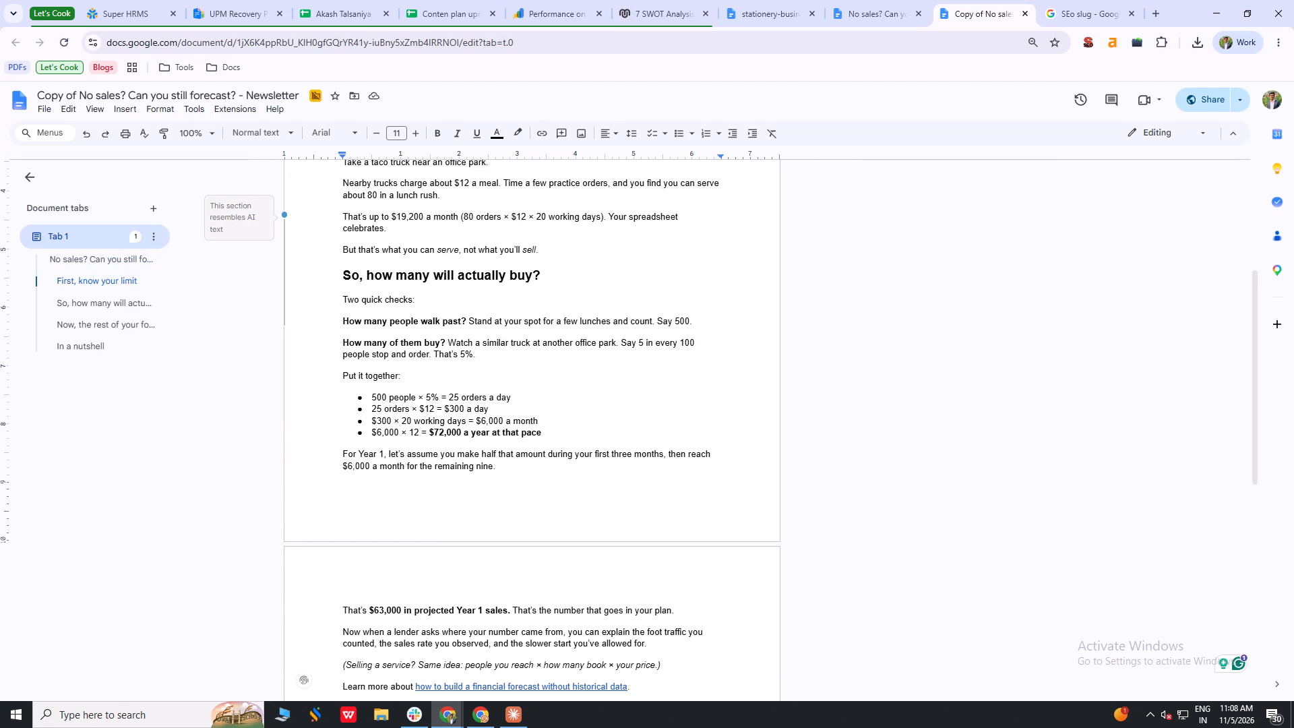
{"action": "left_click", "coordinate": [485, 304]}
{"action": "left_click", "coordinate": [527, 375]}
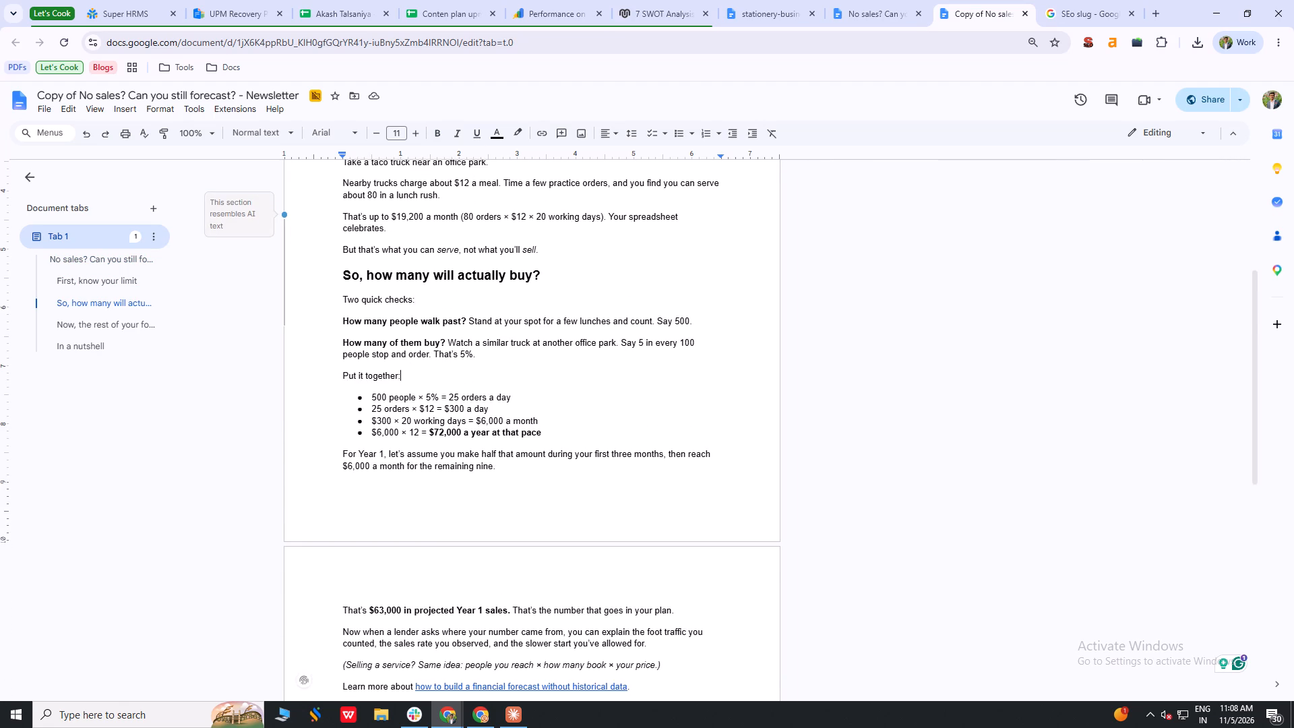
{"action": "scroll", "coordinate": [552, 342], "scroll_direction": "down", "scroll_amount": 2}
{"action": "left_click", "coordinate": [551, 450]}
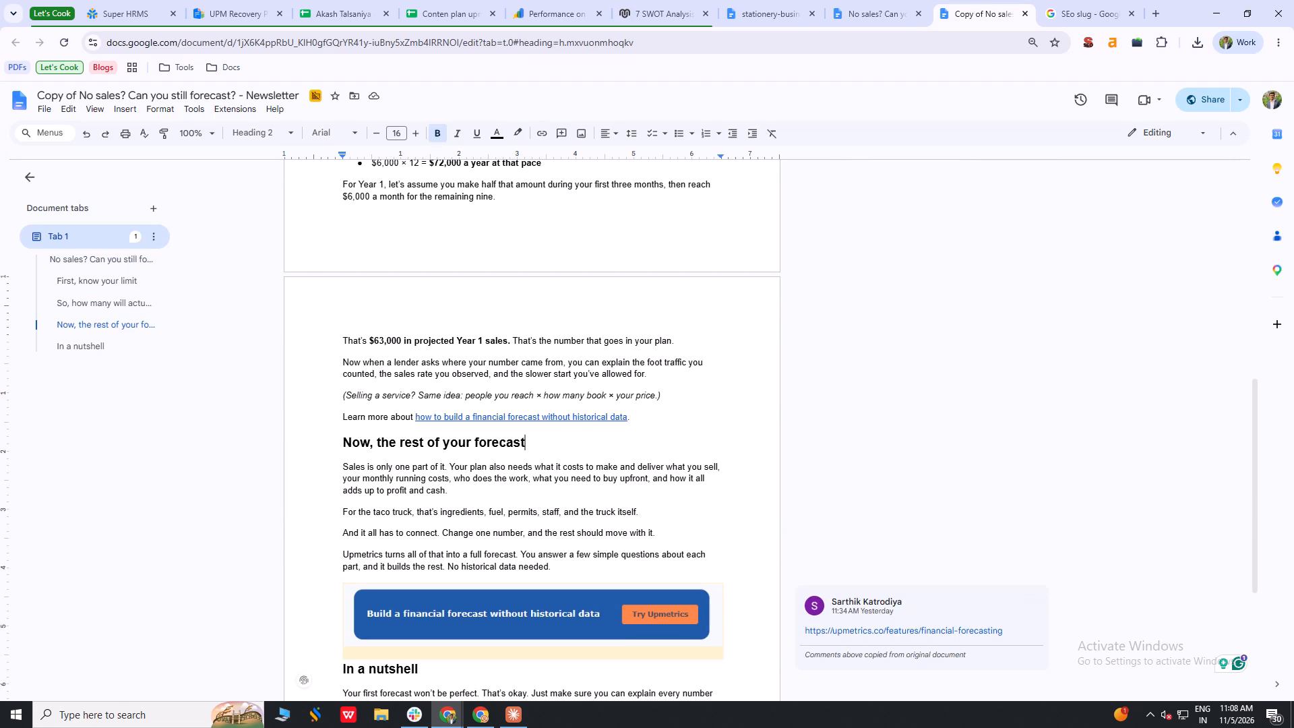
{"action": "scroll", "coordinate": [551, 442], "scroll_direction": "down", "scroll_amount": 1}
{"action": "left_click", "coordinate": [469, 355]}
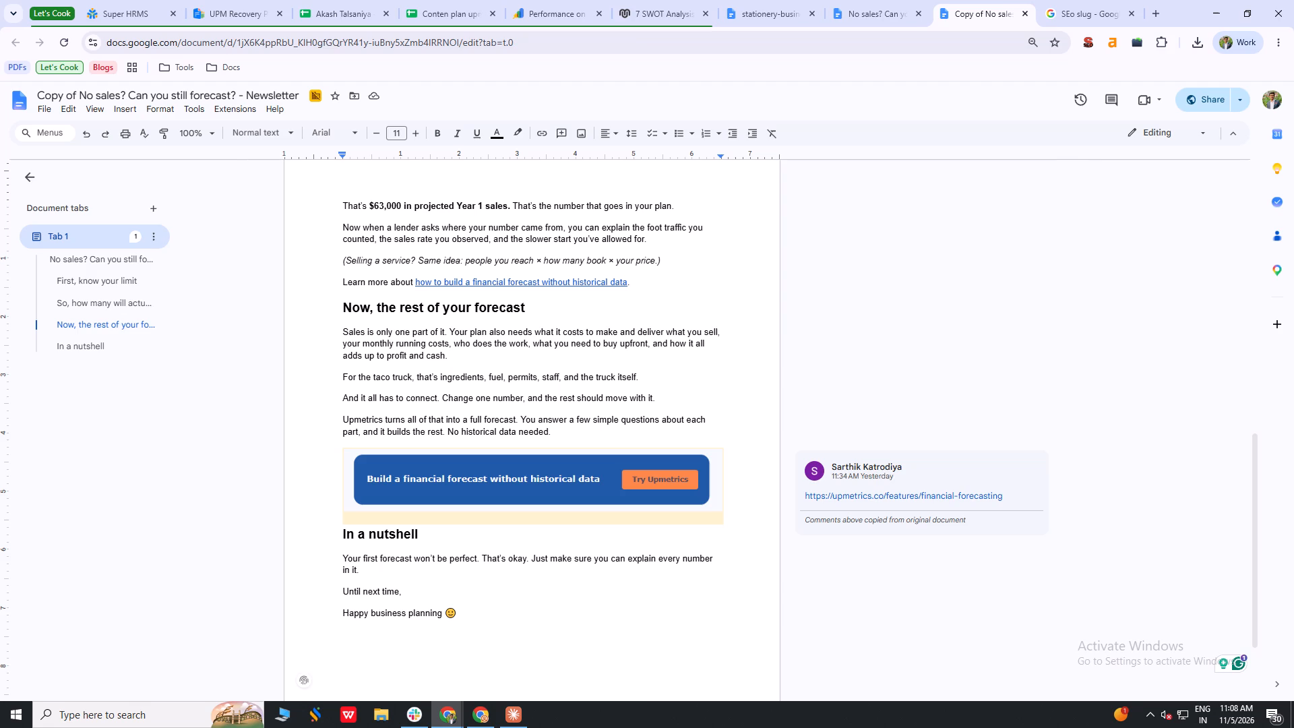
{"action": "left_click_drag", "start_coordinate": [370, 337], "coordinate": [487, 353]}
{"action": "left_click", "coordinate": [592, 372]}
{"action": "scroll", "coordinate": [592, 372], "scroll_direction": "down", "scroll_amount": 1}
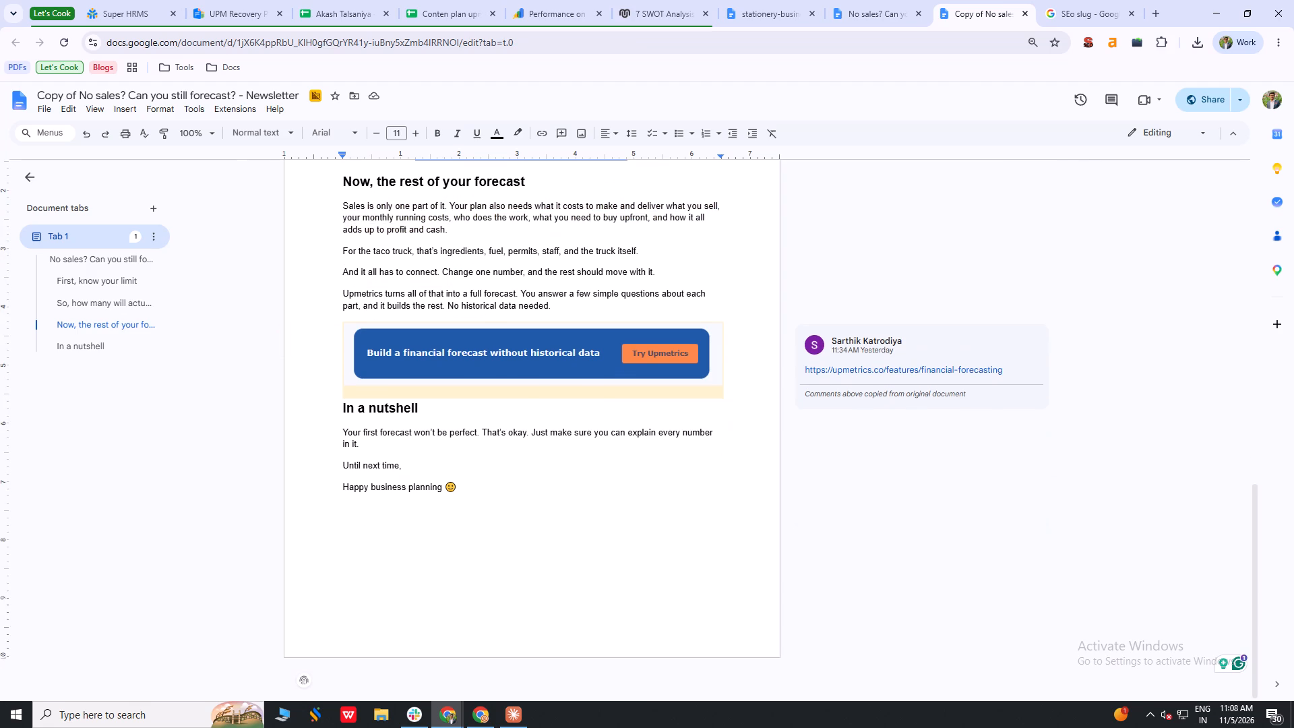
{"action": "scroll", "coordinate": [526, 466], "scroll_direction": "up", "scroll_amount": 12}
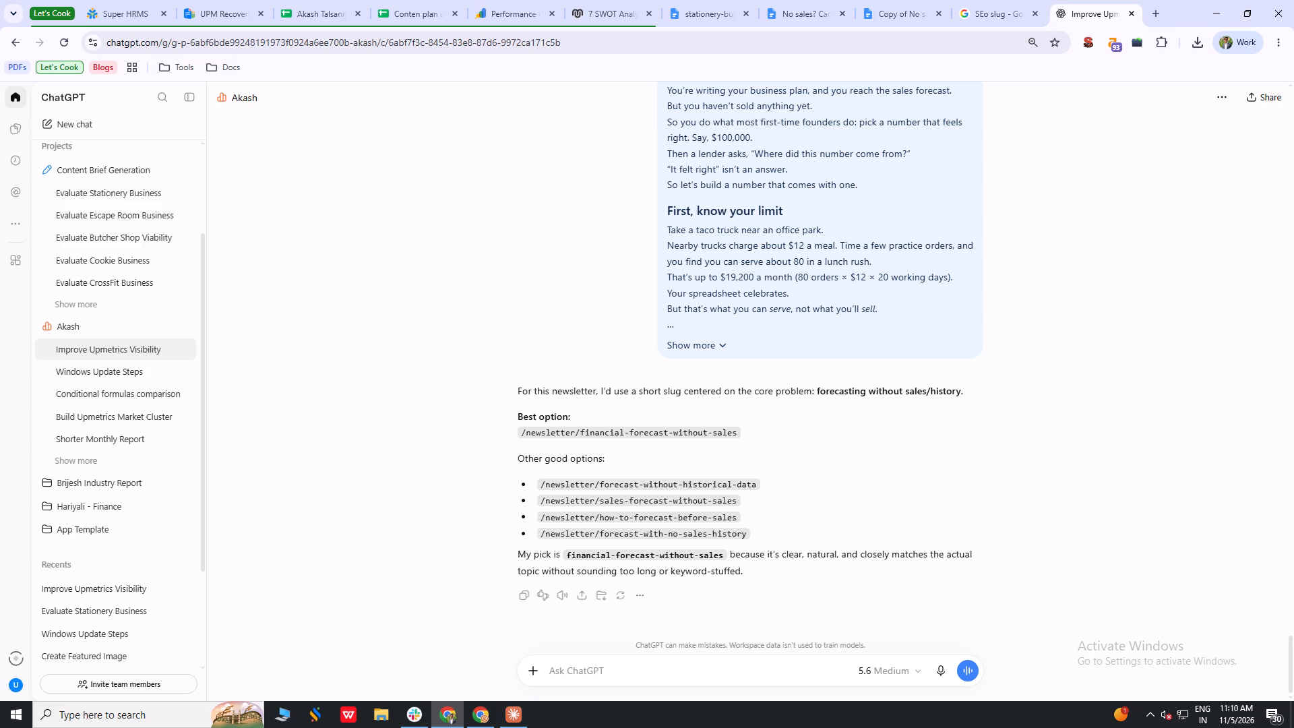
Ask Google's AI chat in the SEO slug search: "we just paste smae h1 in Slug with small case, is ti good?".
{"action": "left_click", "coordinate": [1006, 0]}
{"action": "left_click", "coordinate": [344, 622]}
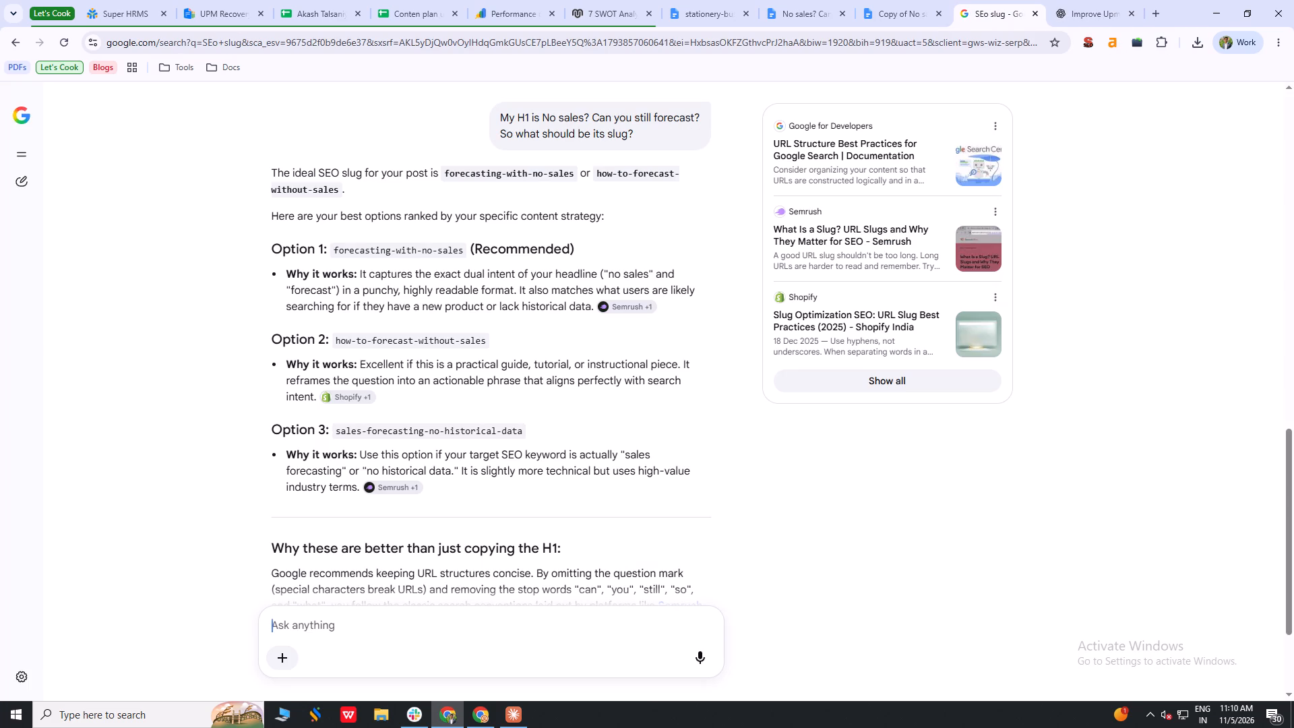
{"action": "type", "text": "i have to avoid"}
{"action": "key", "text": "ctrl+a"}
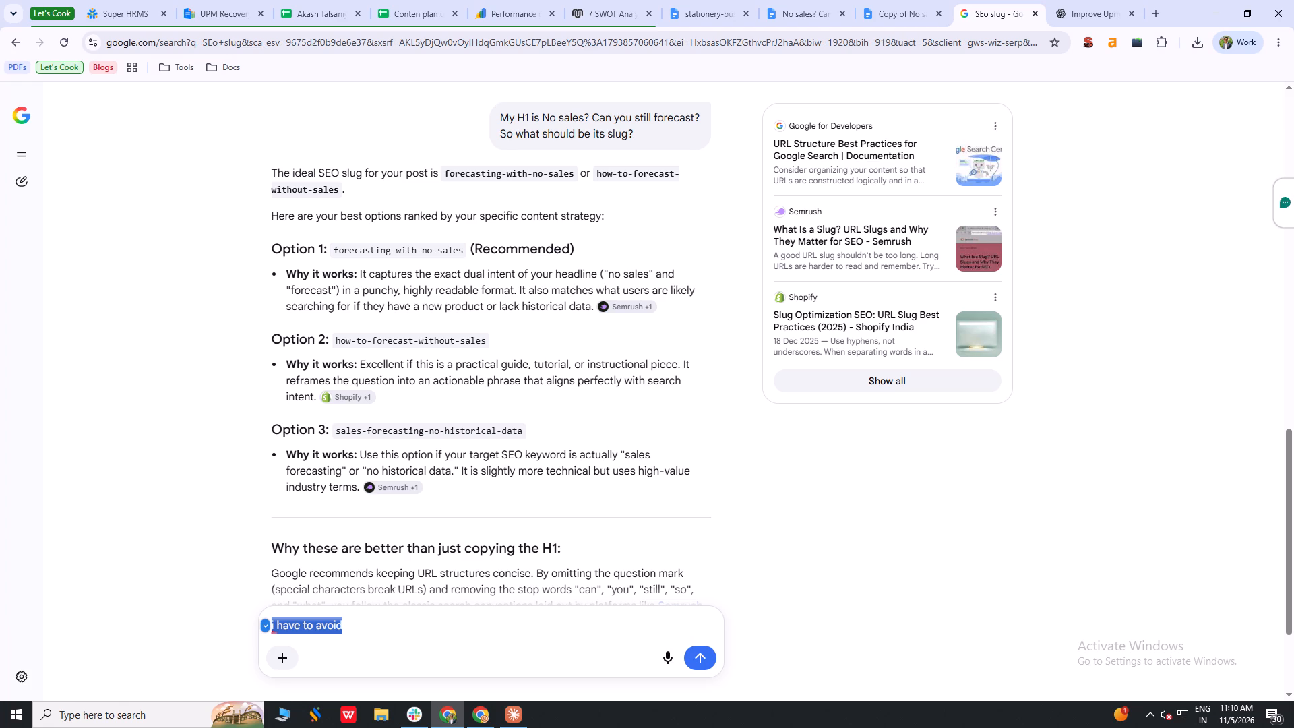
{"action": "type", "text": "we u"}
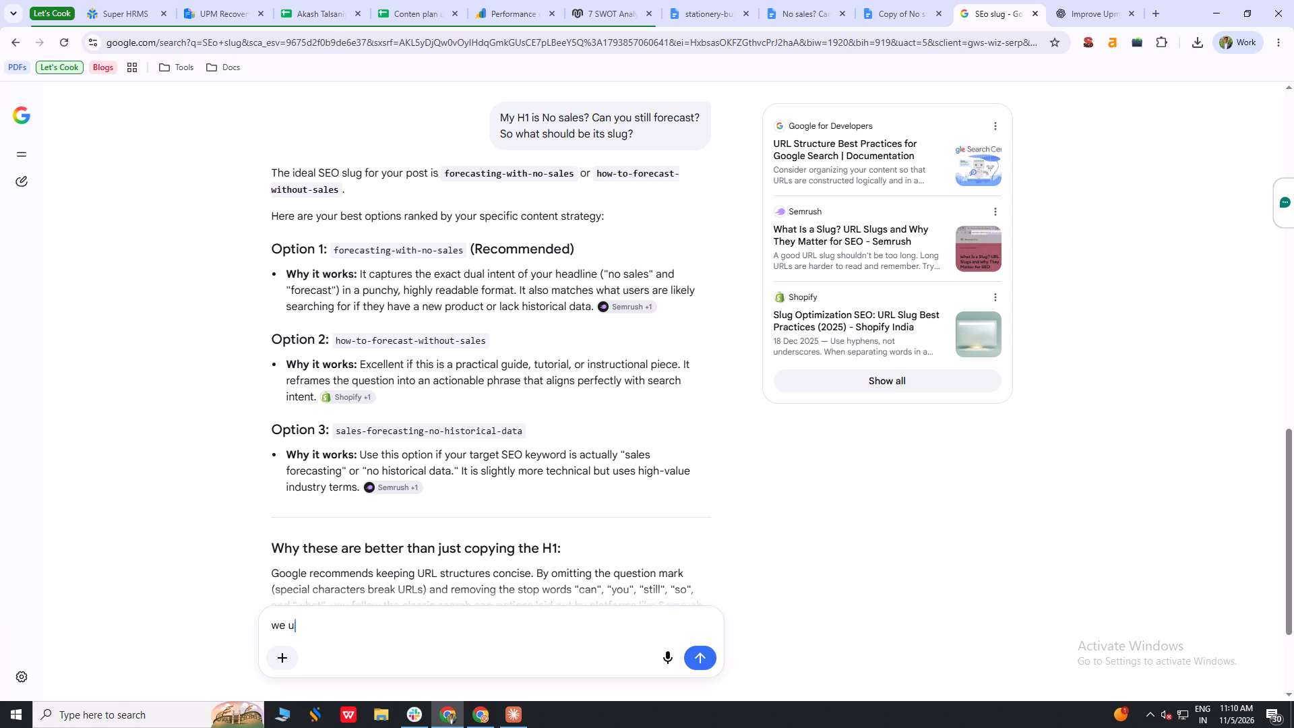
{"action": "key", "text": "BackSpace"}
{"action": "key", "text": "BackSpace"}
{"action": "key", "text": "space"}
{"action": "type", "text": "just paste"}
{"action": "key", "text": "space"}
{"action": "type", "text": "smae"}
{"action": "key", "text": "space"}
{"action": "type", "text": "h2"}
{"action": "key", "text": "BackSpace"}
{"action": "type", "text": "1 in Slug with"}
{"action": "key", "text": "space"}
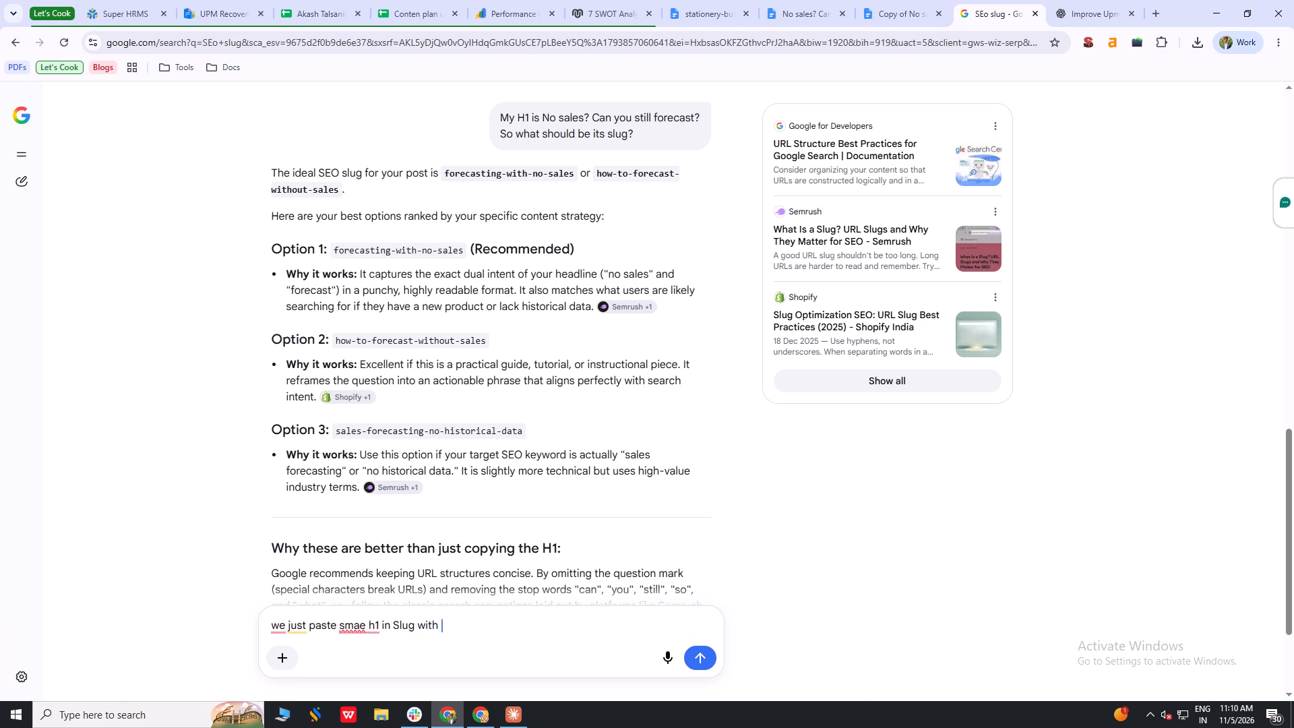
{"action": "type", "text": "small case"}
{"action": "type", "text": ", is ti o"}
{"action": "key", "text": "BackSpace"}
{"action": "type", "text": "good?"}
{"action": "key", "text": "Return"}
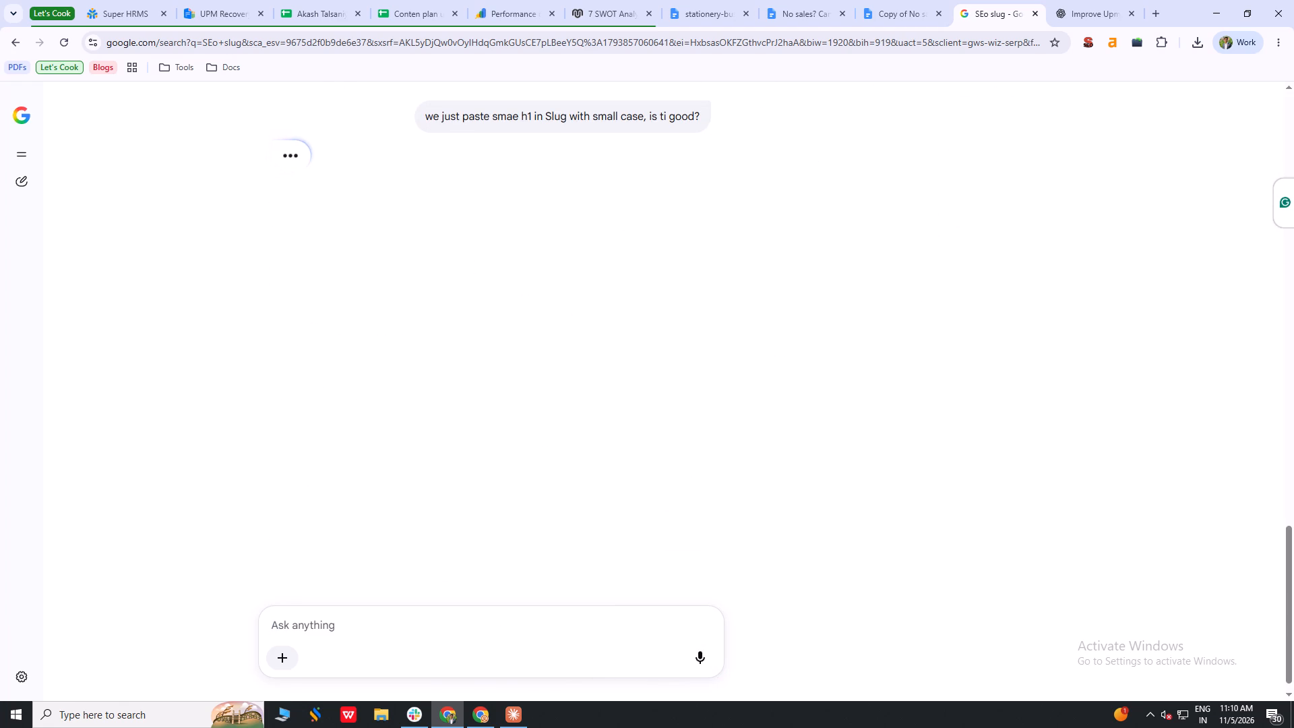
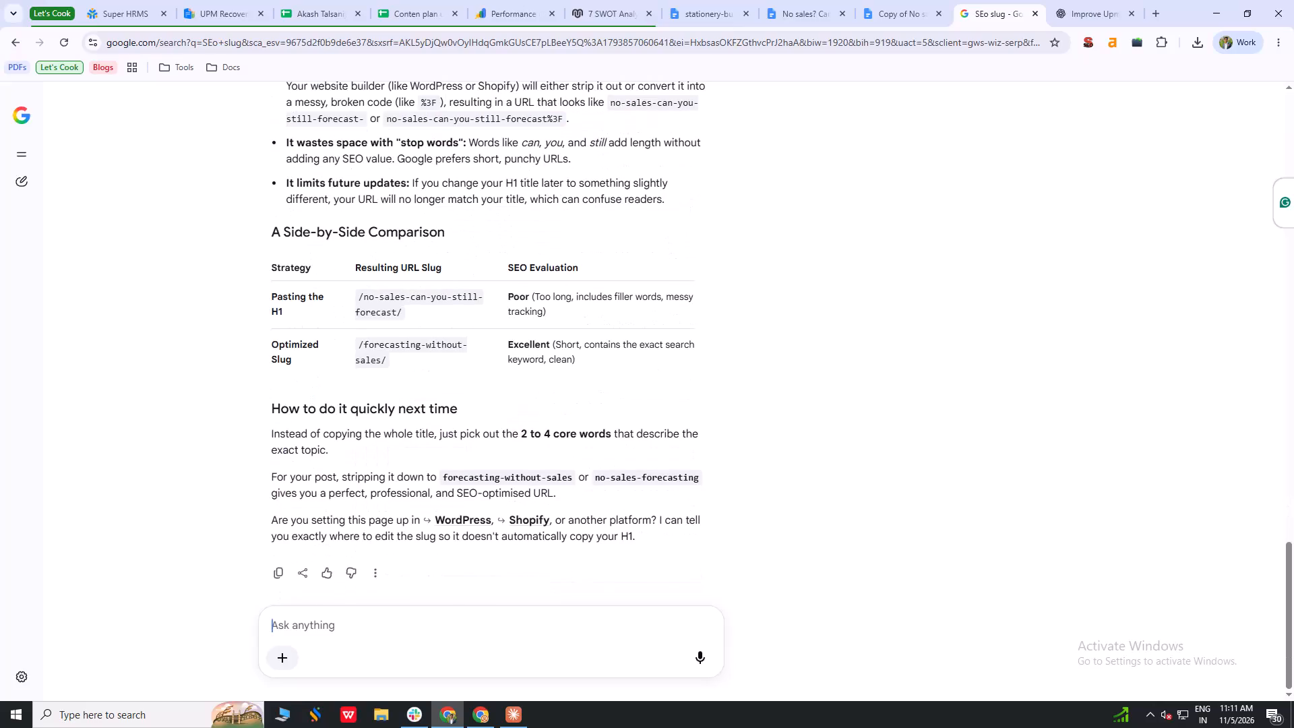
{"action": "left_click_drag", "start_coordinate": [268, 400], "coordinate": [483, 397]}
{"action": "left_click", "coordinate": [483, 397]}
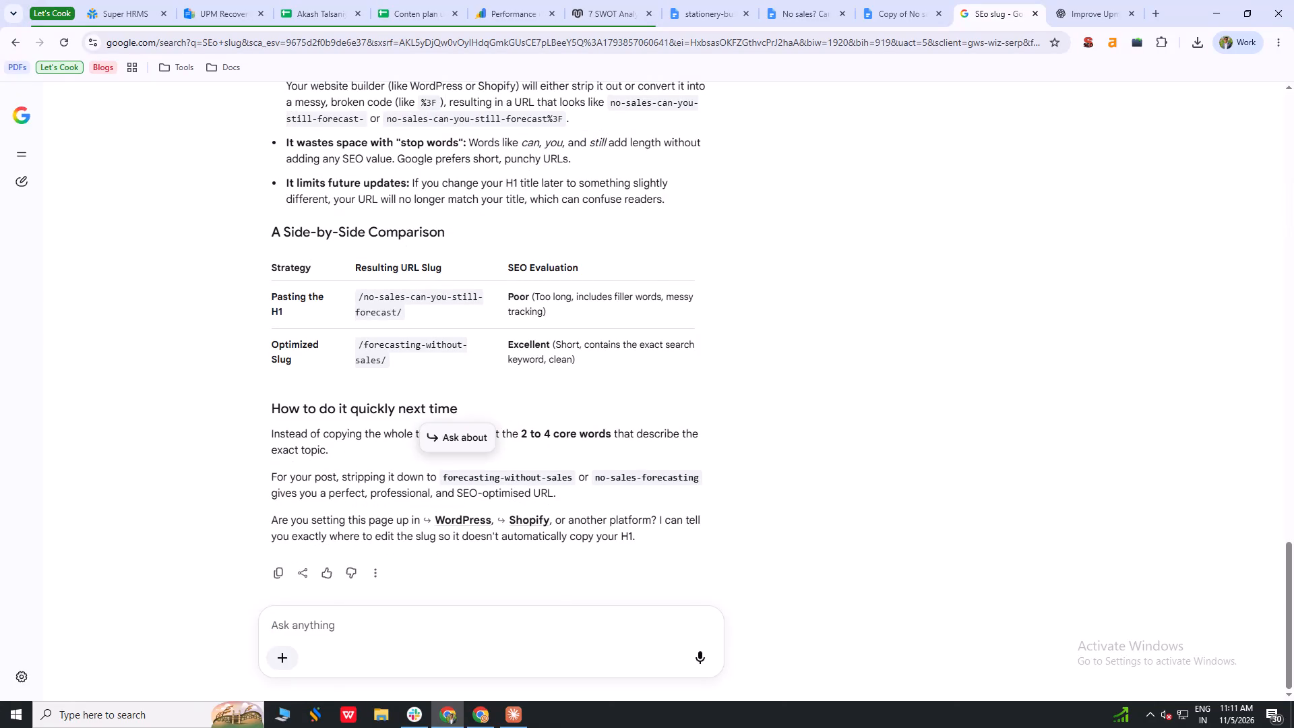
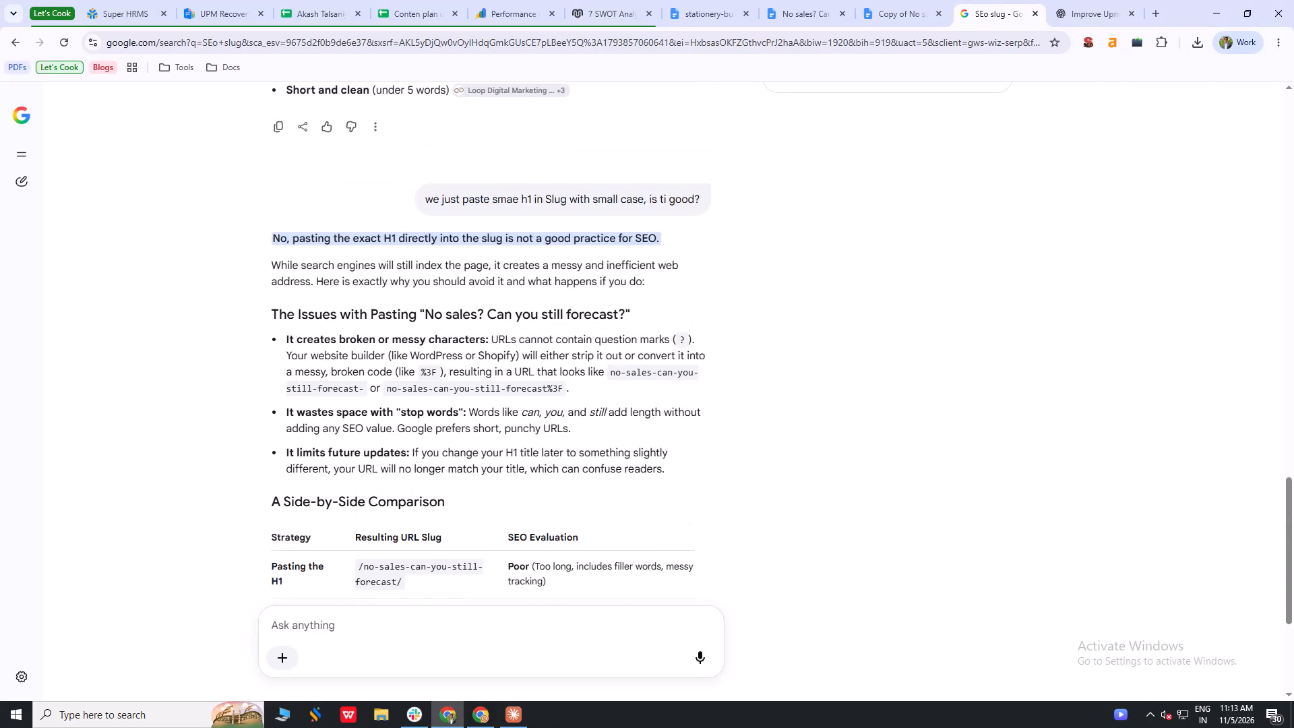
{"action": "left_click_drag", "start_coordinate": [427, 312], "coordinate": [611, 313]}
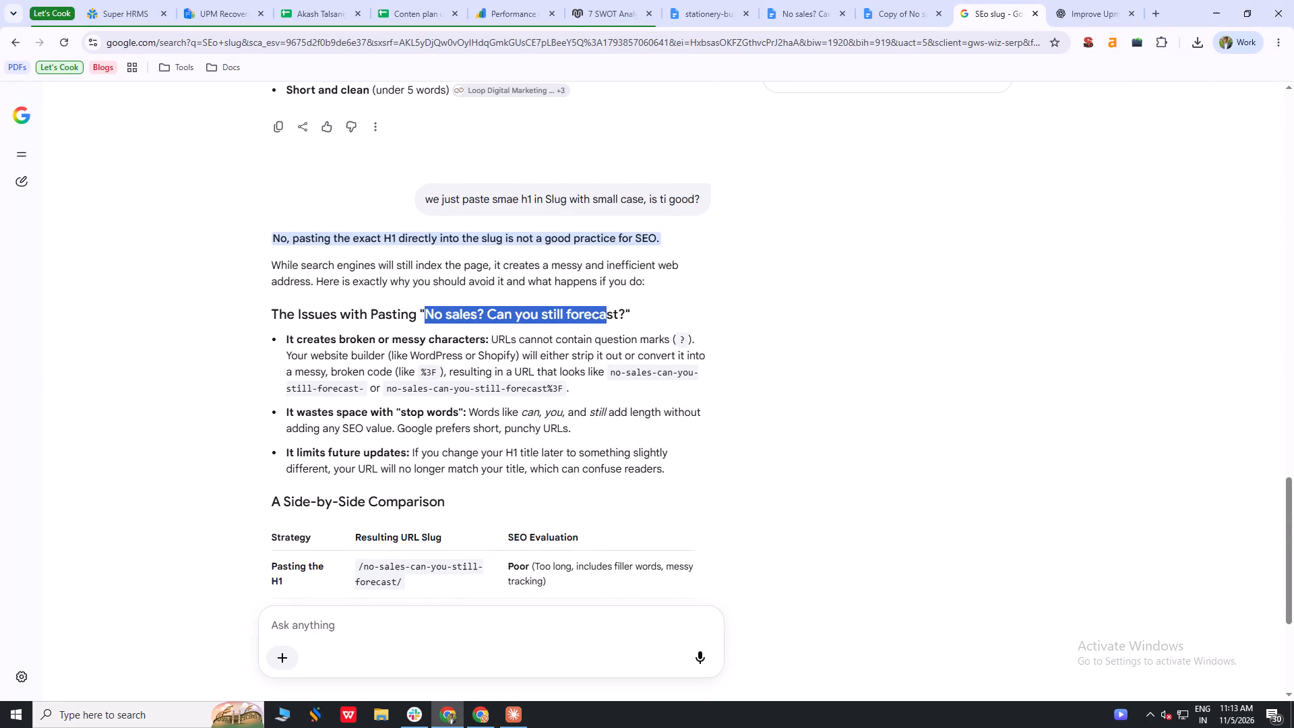
{"action": "left_click_drag", "start_coordinate": [611, 313], "coordinate": [626, 311]}
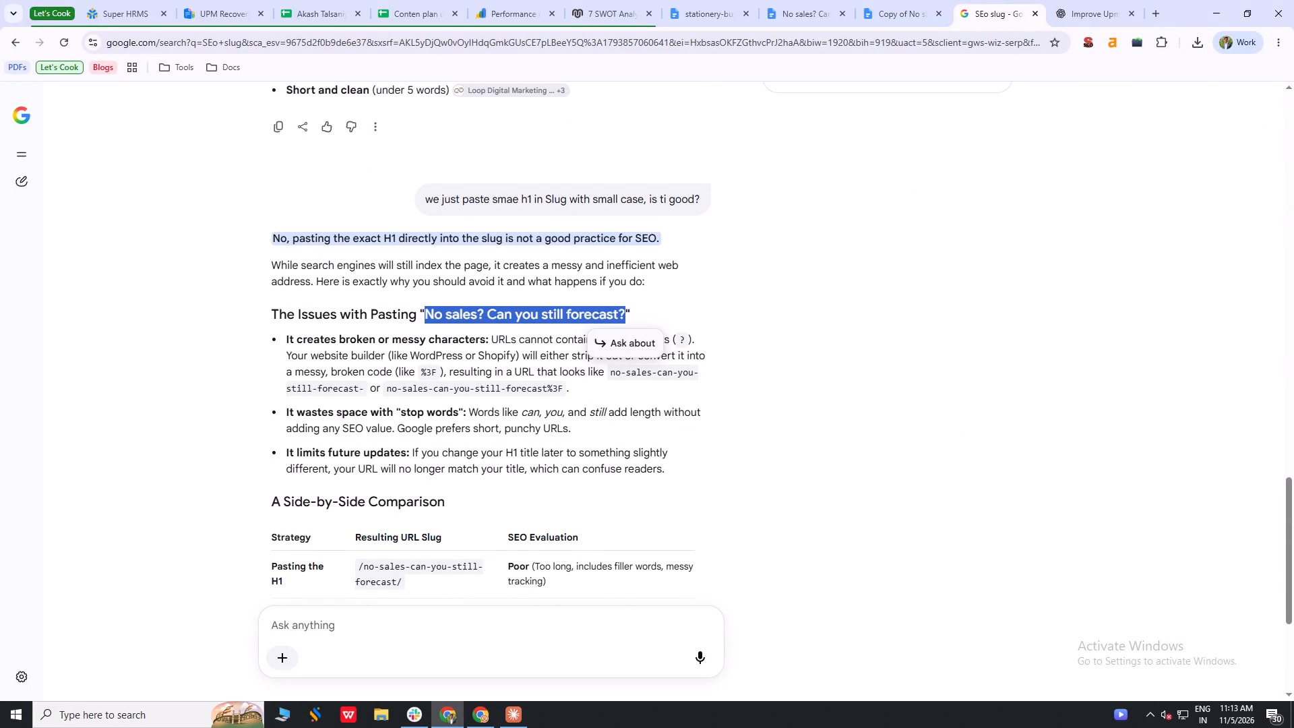
{"action": "left_click", "coordinate": [665, 312]}
{"action": "left_click_drag", "start_coordinate": [427, 314], "coordinate": [491, 315]}
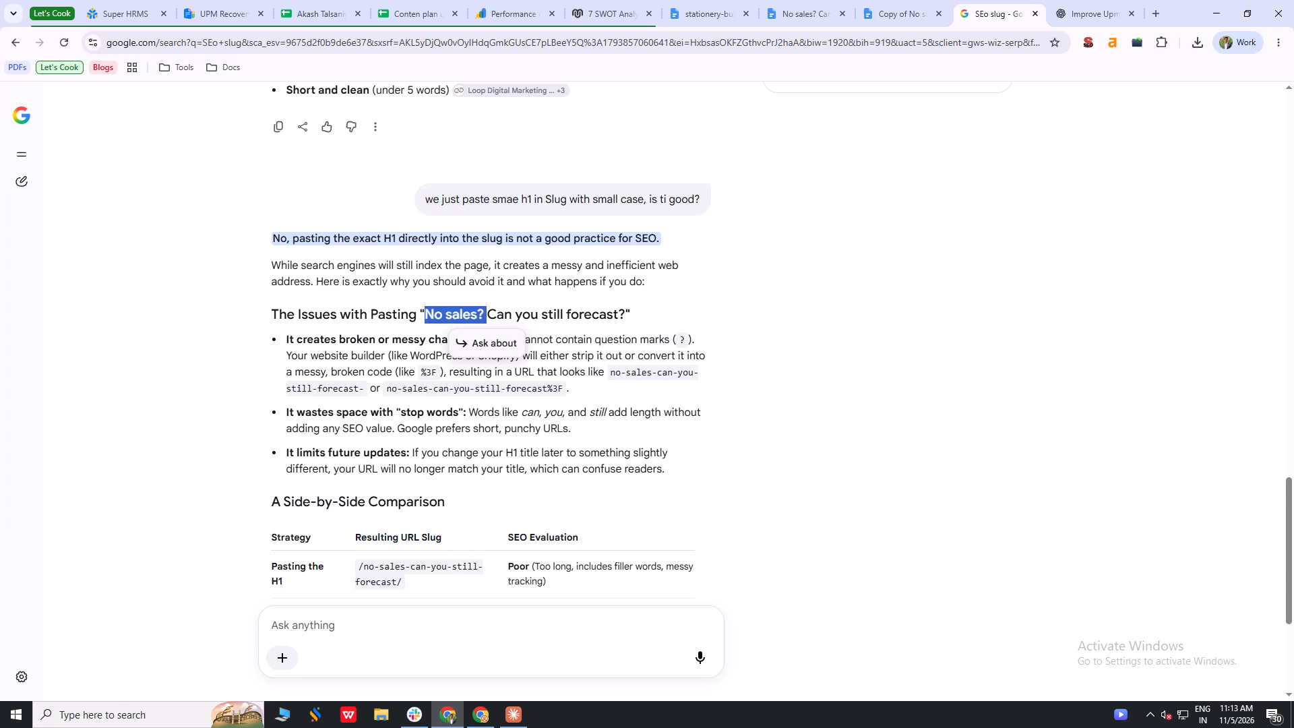
{"action": "left_click", "coordinate": [497, 315]}
{"action": "left_click_drag", "start_coordinate": [487, 317], "coordinate": [625, 315]}
{"action": "left_click", "coordinate": [625, 313]}
{"action": "left_click_drag", "start_coordinate": [625, 312], "coordinate": [589, 312]}
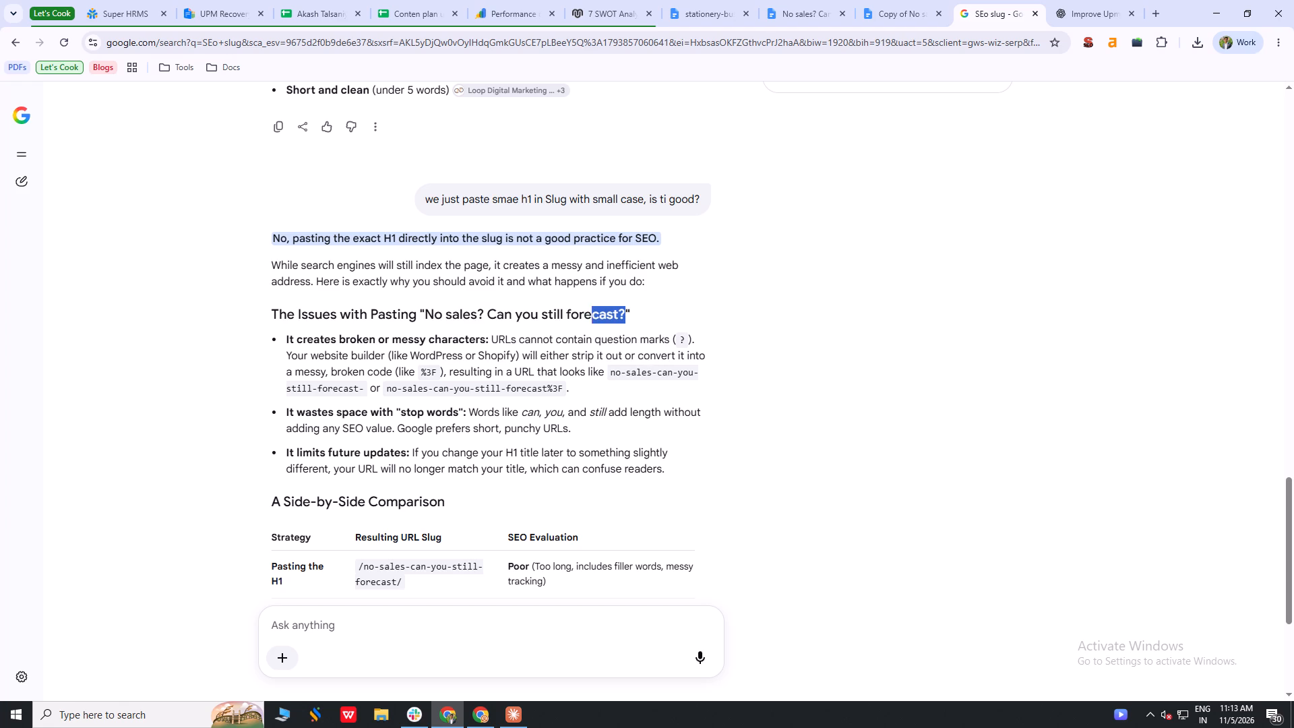
{"action": "left_click_drag", "start_coordinate": [589, 312], "coordinate": [424, 314]}
{"action": "left_click", "coordinate": [424, 314]}
{"action": "left_click_drag", "start_coordinate": [424, 314], "coordinate": [485, 314]}
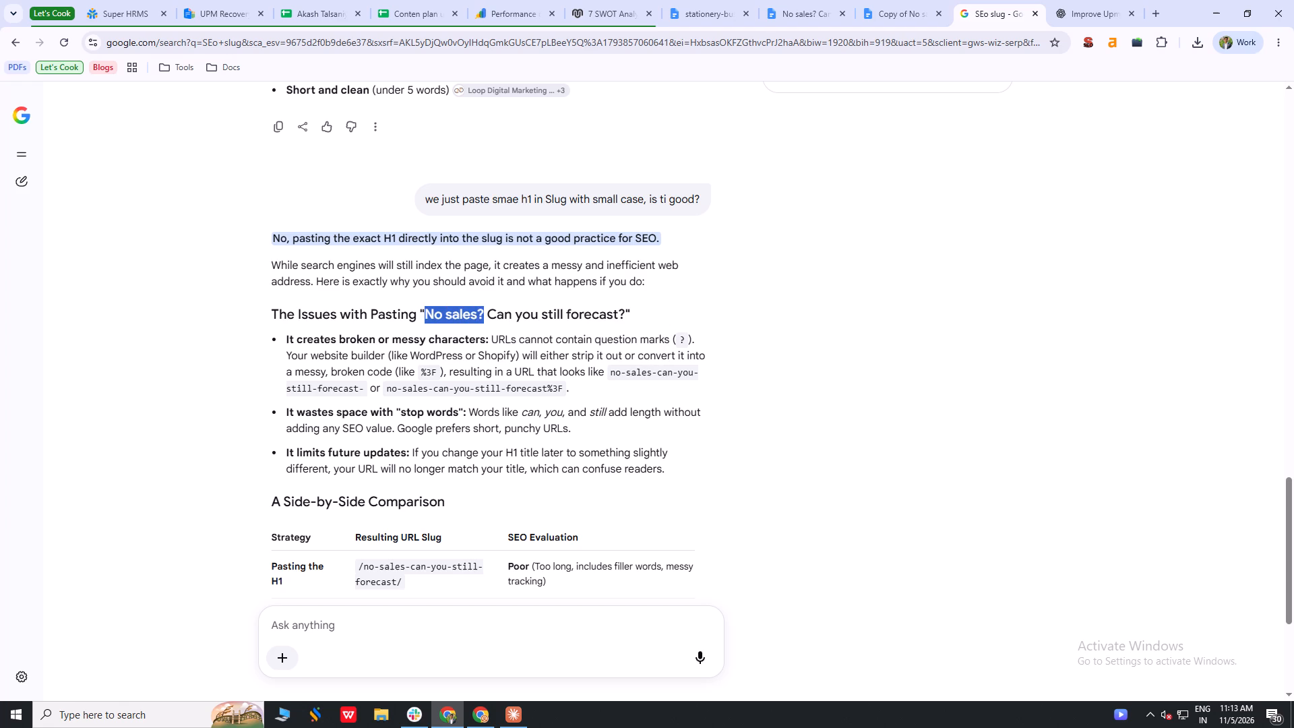
{"action": "left_click_drag", "start_coordinate": [485, 314], "coordinate": [622, 313]}
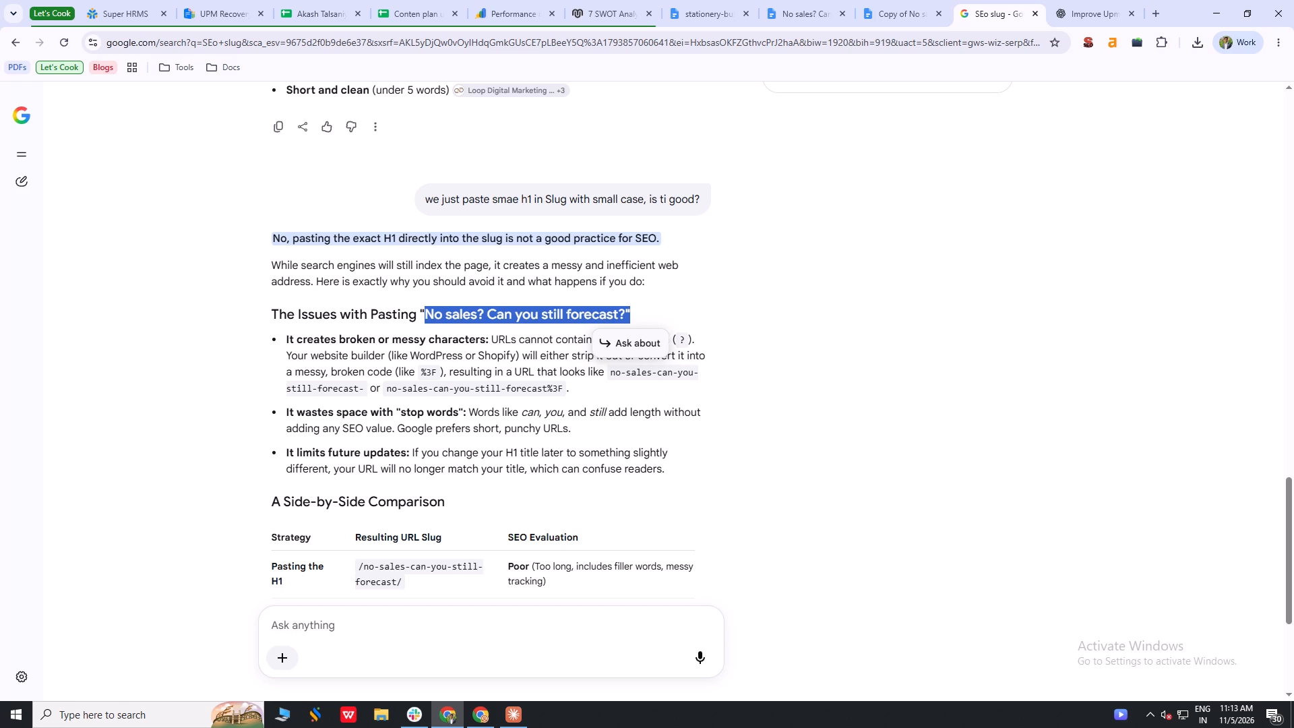
{"action": "left_click_drag", "start_coordinate": [622, 313], "coordinate": [620, 313]}
{"action": "left_click", "coordinate": [667, 311]}
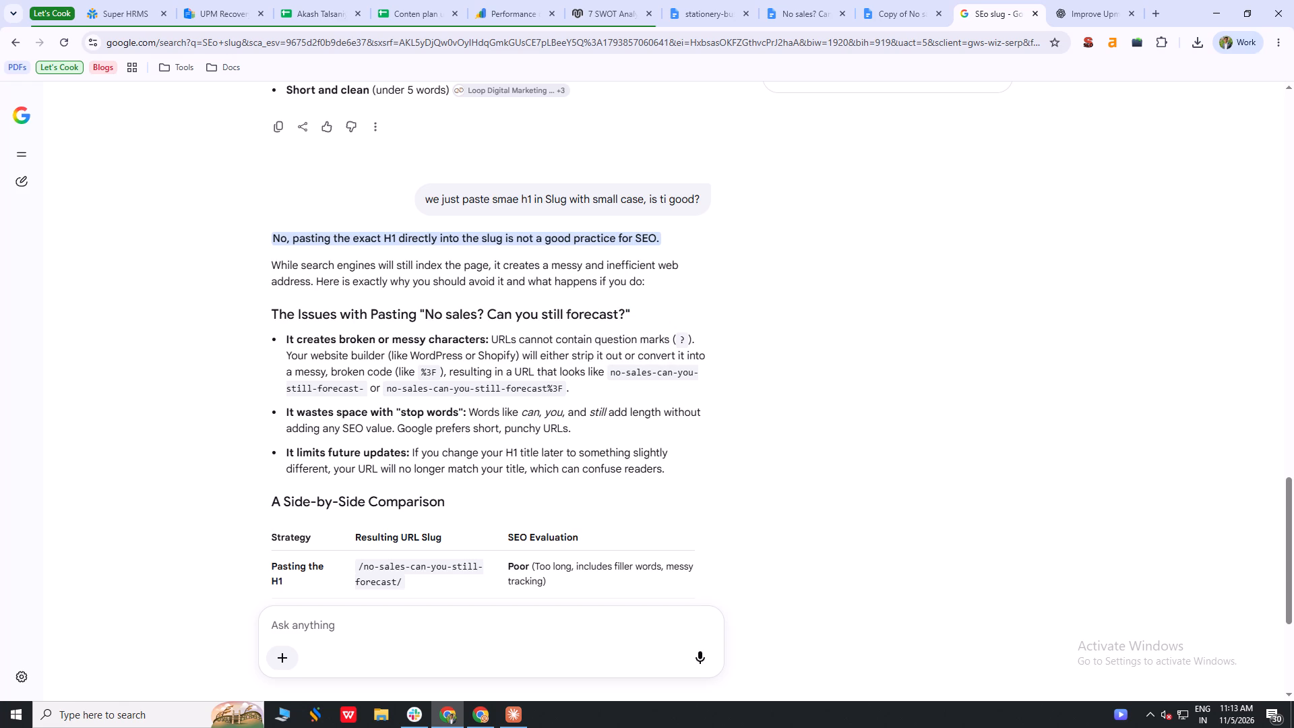
{"action": "left_click_drag", "start_coordinate": [623, 311], "coordinate": [427, 311]}
{"action": "left_click", "coordinate": [470, 311]}
{"action": "left_click_drag", "start_coordinate": [429, 311], "coordinate": [507, 315]}
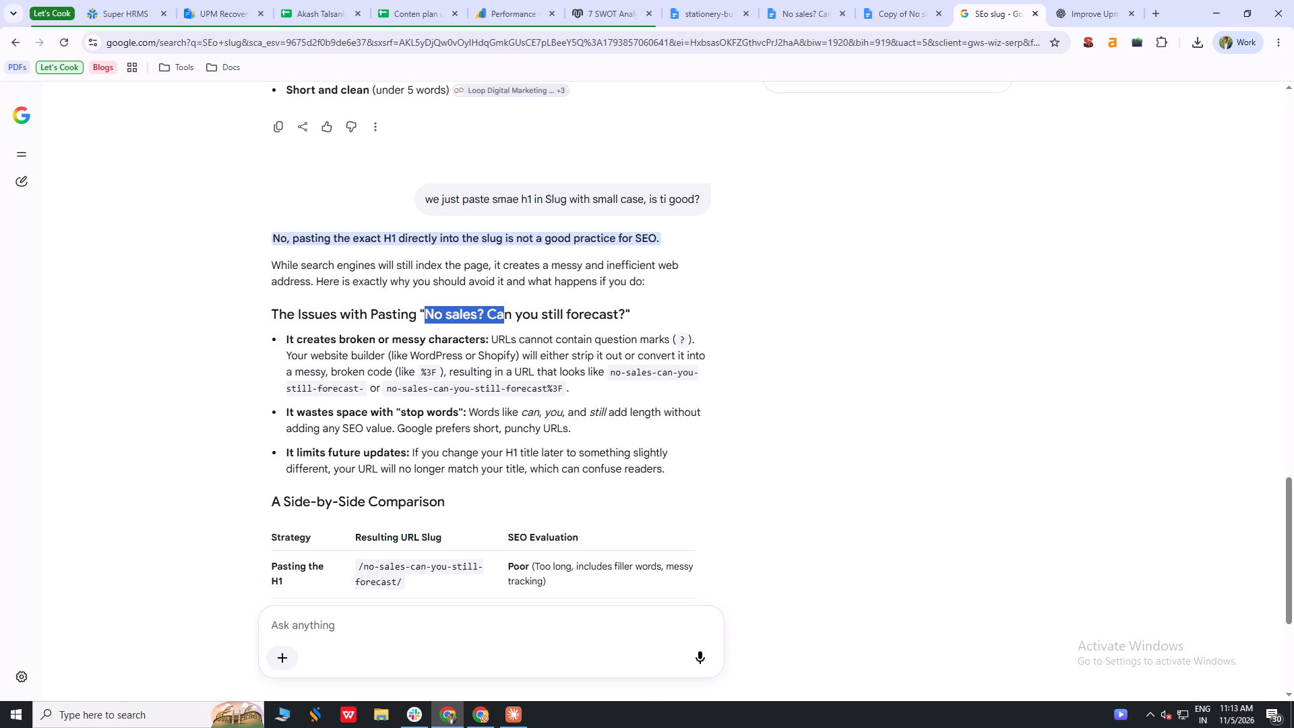
{"action": "left_click_drag", "start_coordinate": [507, 315], "coordinate": [625, 319]}
{"action": "left_click", "coordinate": [531, 317]}
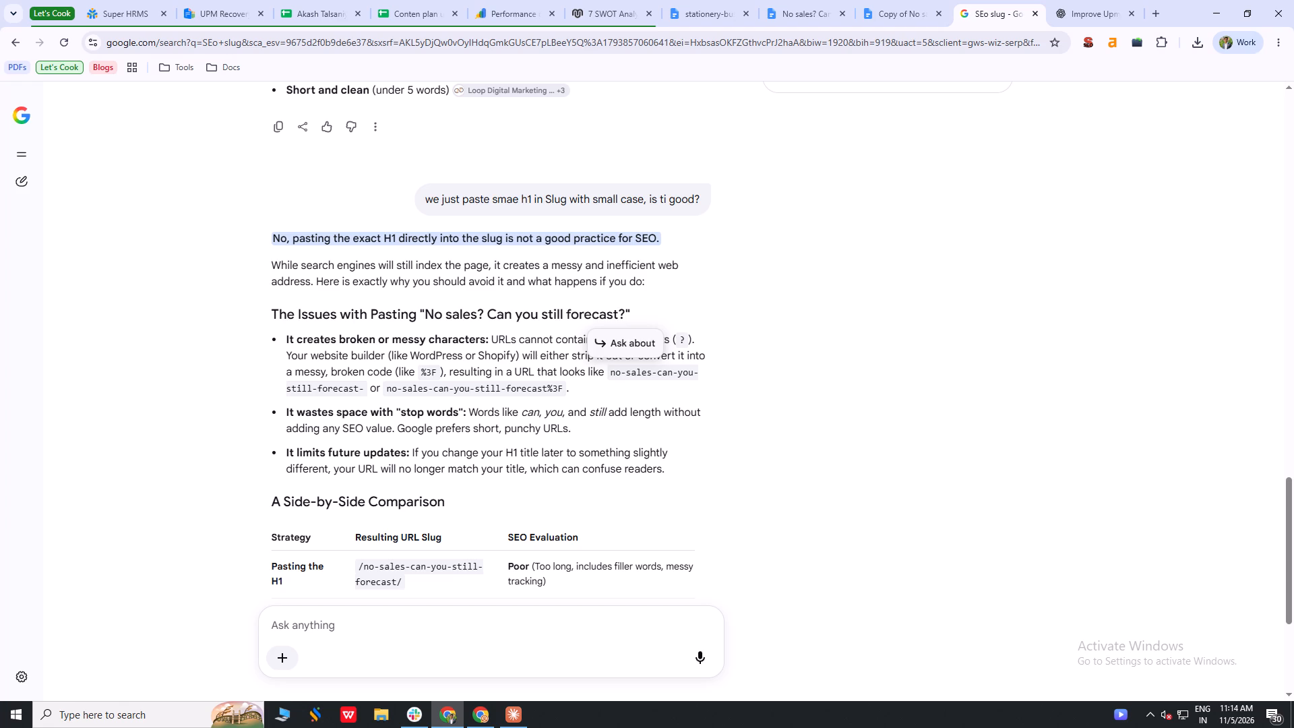
{"action": "left_click_drag", "start_coordinate": [493, 316], "coordinate": [614, 315]}
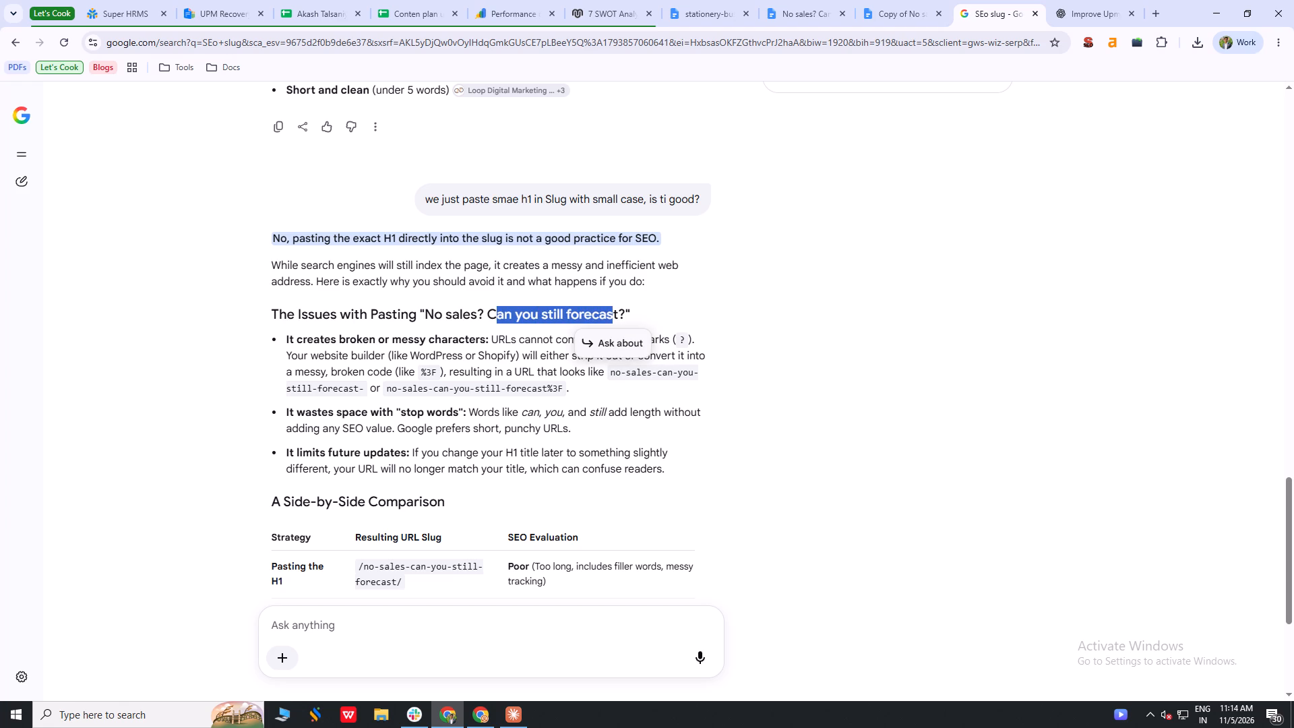
{"action": "left_click", "coordinate": [515, 315]}
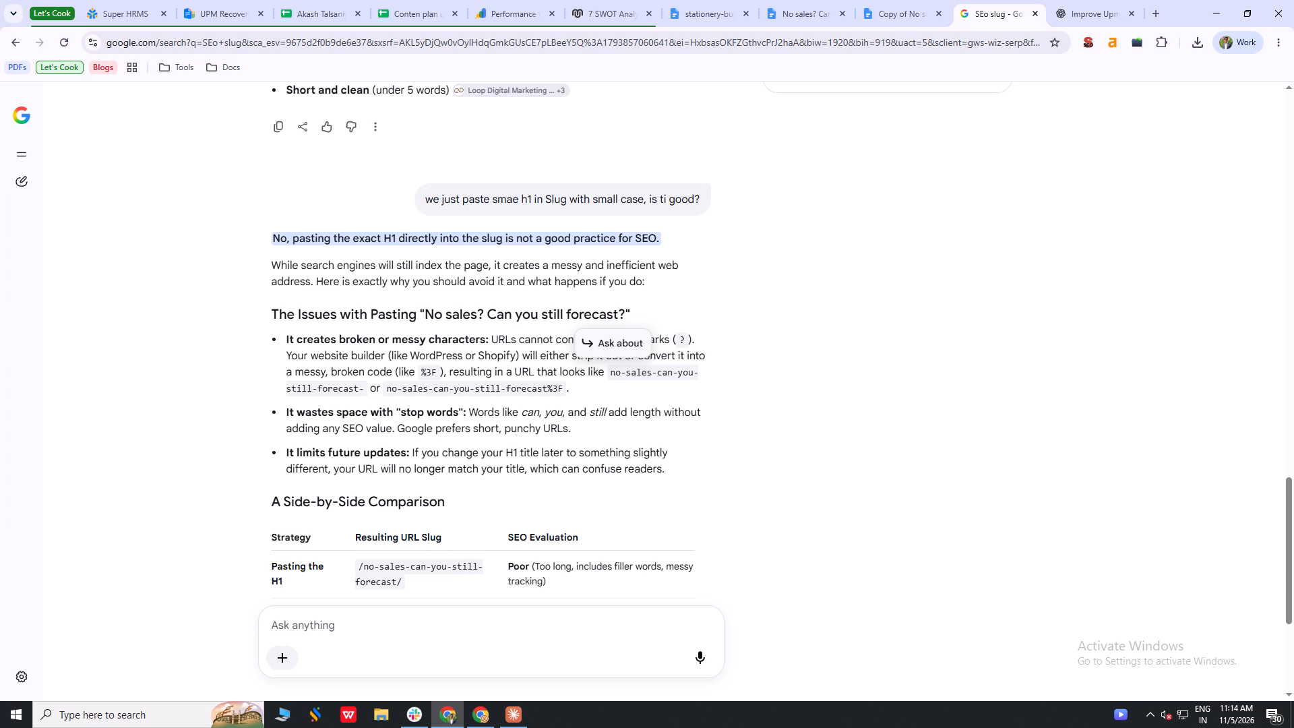
{"action": "left_click_drag", "start_coordinate": [500, 313], "coordinate": [611, 313]}
{"action": "left_click", "coordinate": [377, 363]}
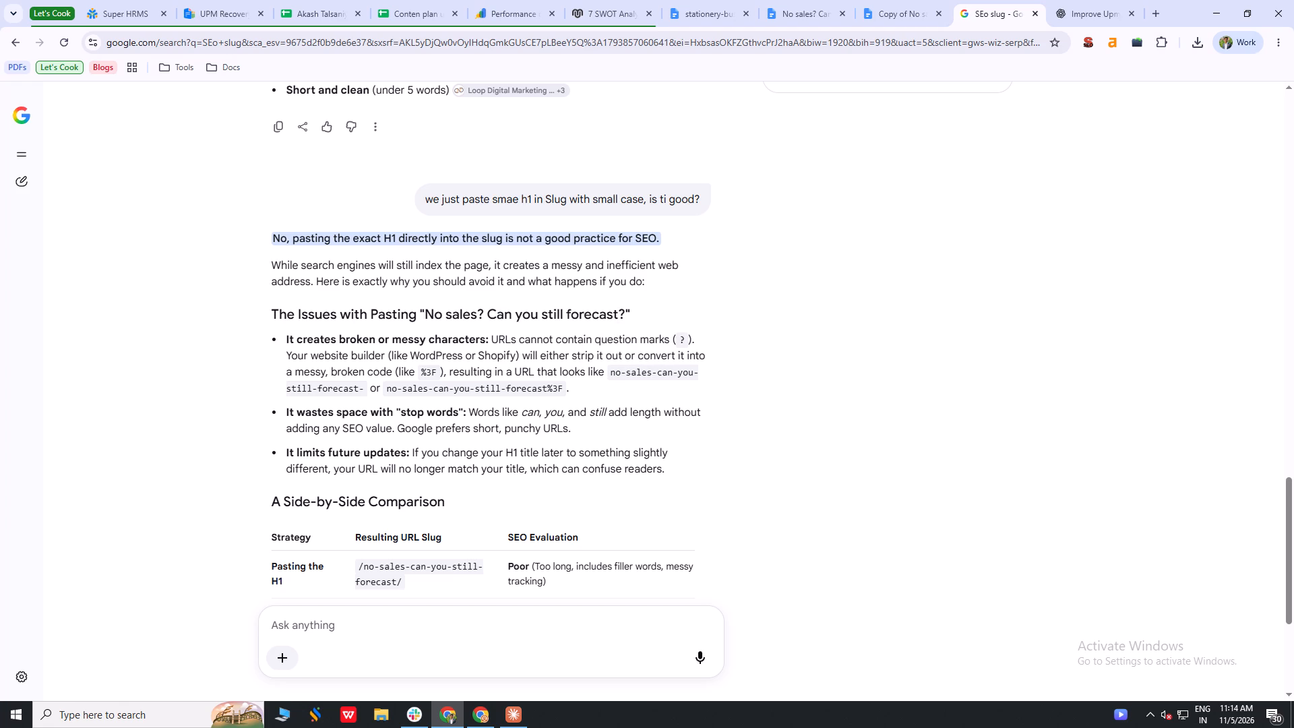
{"action": "left_click_drag", "start_coordinate": [309, 342], "coordinate": [462, 342]}
{"action": "left_click", "coordinate": [464, 342]}
{"action": "scroll", "coordinate": [629, 303], "scroll_direction": "down", "scroll_amount": 6}
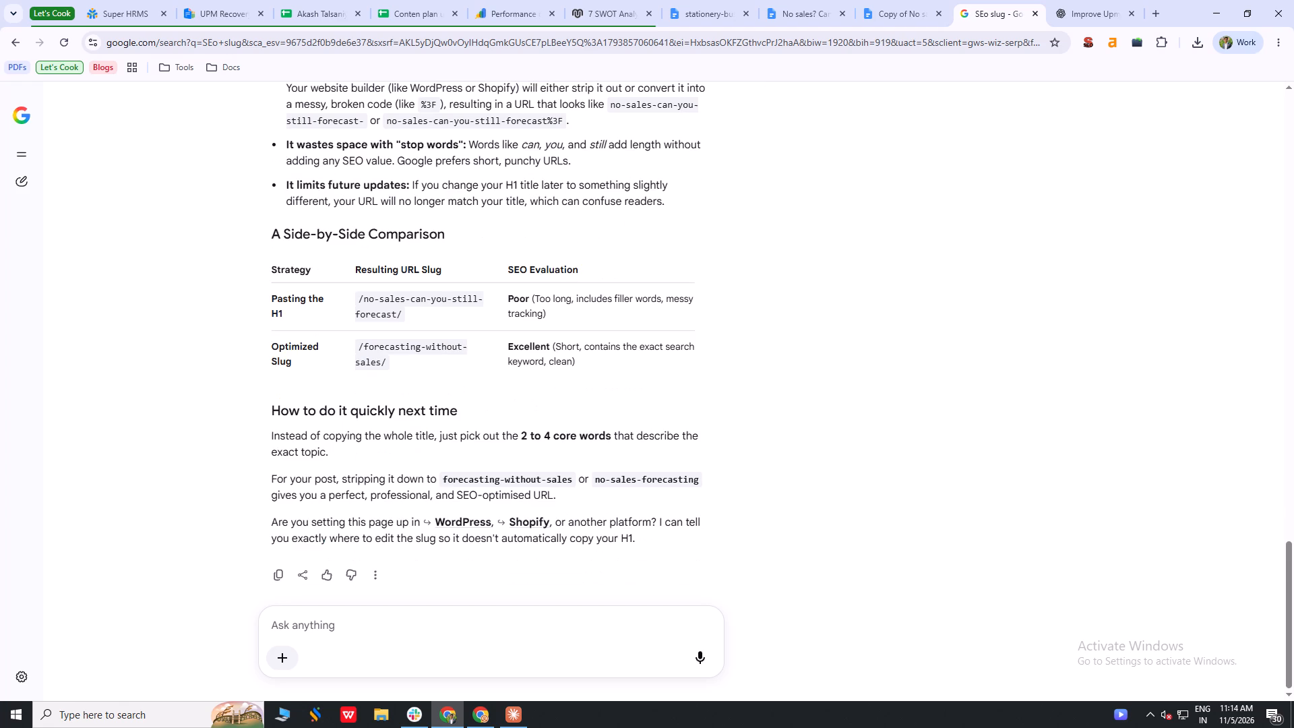
{"action": "scroll", "coordinate": [630, 297], "scroll_direction": "down", "scroll_amount": 3}
{"action": "middle_click", "coordinate": [987, 0]}
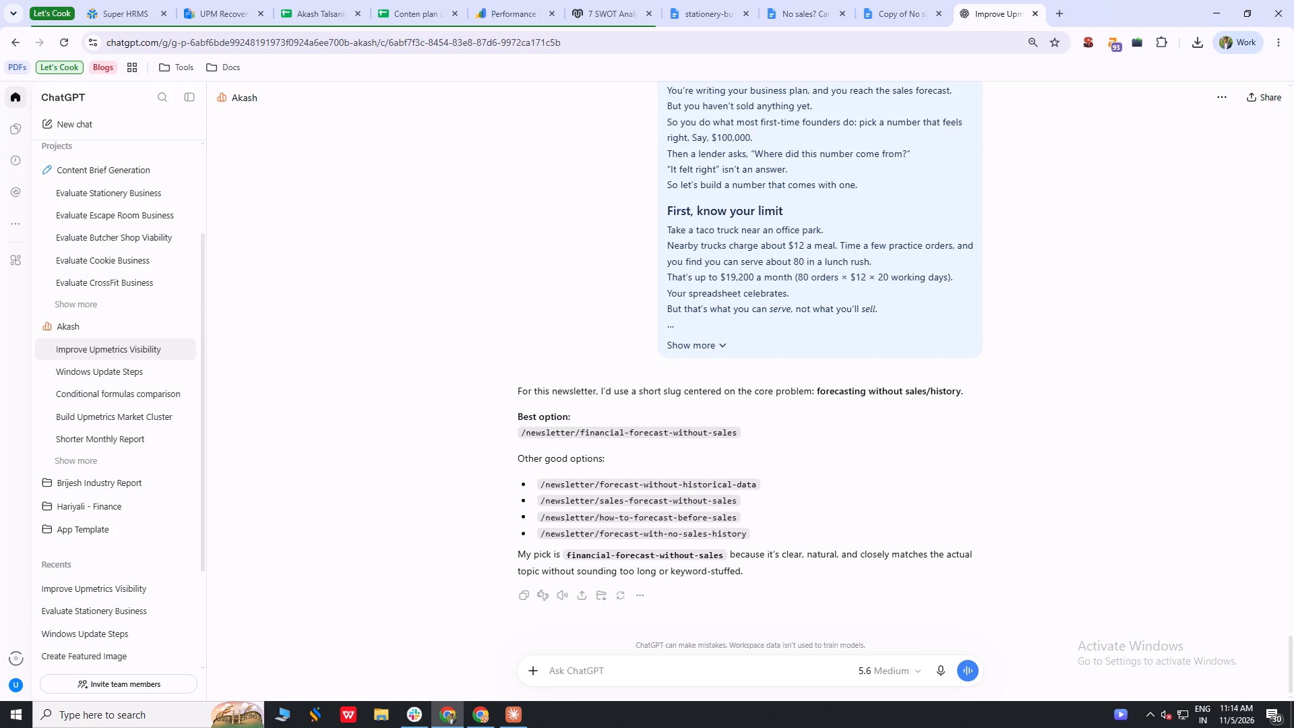
Copy the share link of the "Copy of No sales? Can you still forecast? - Newsletter" document.
{"action": "left_click", "coordinate": [813, 0]}
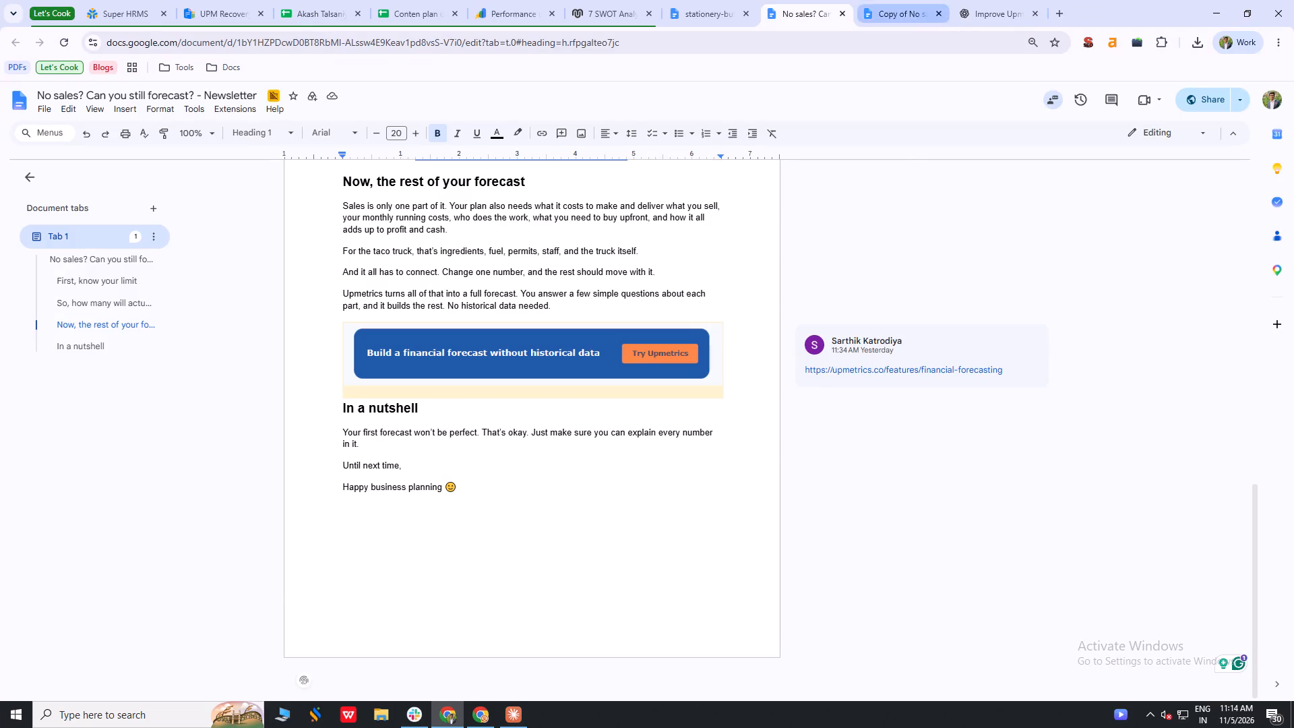
{"action": "left_click", "coordinate": [888, 0]}
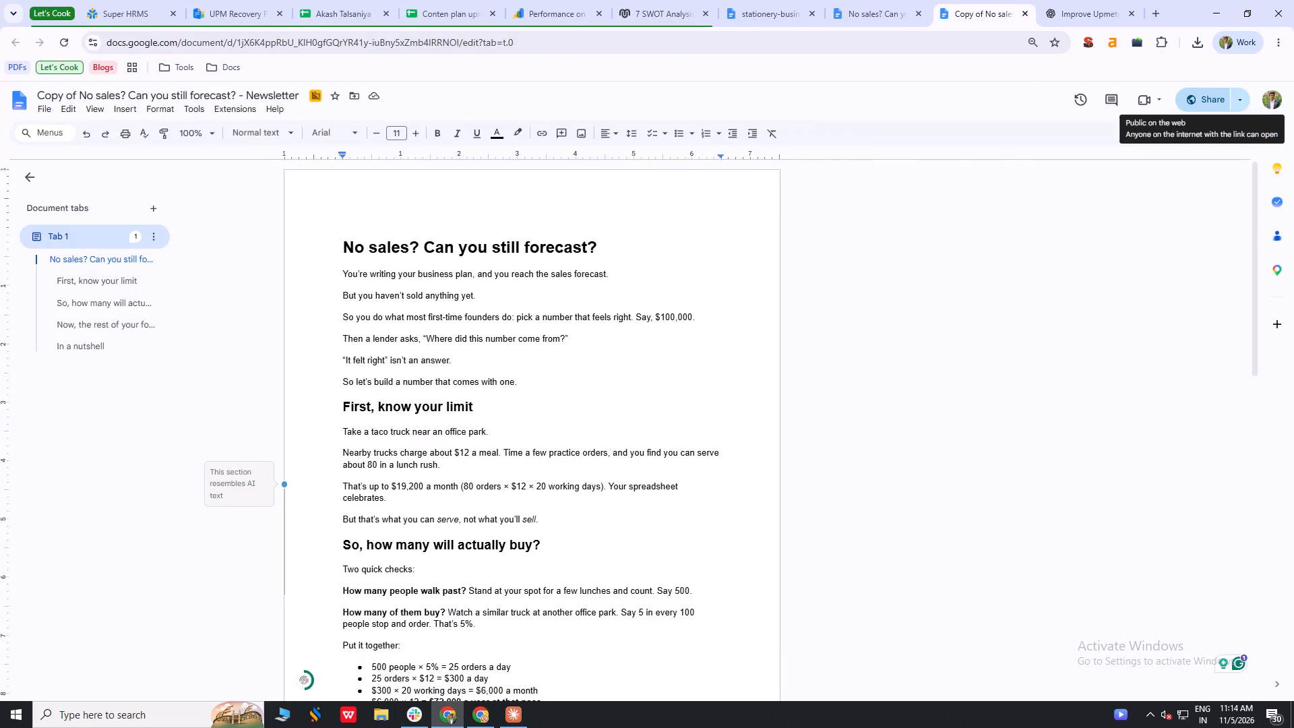
{"action": "left_click", "coordinate": [1184, 105]}
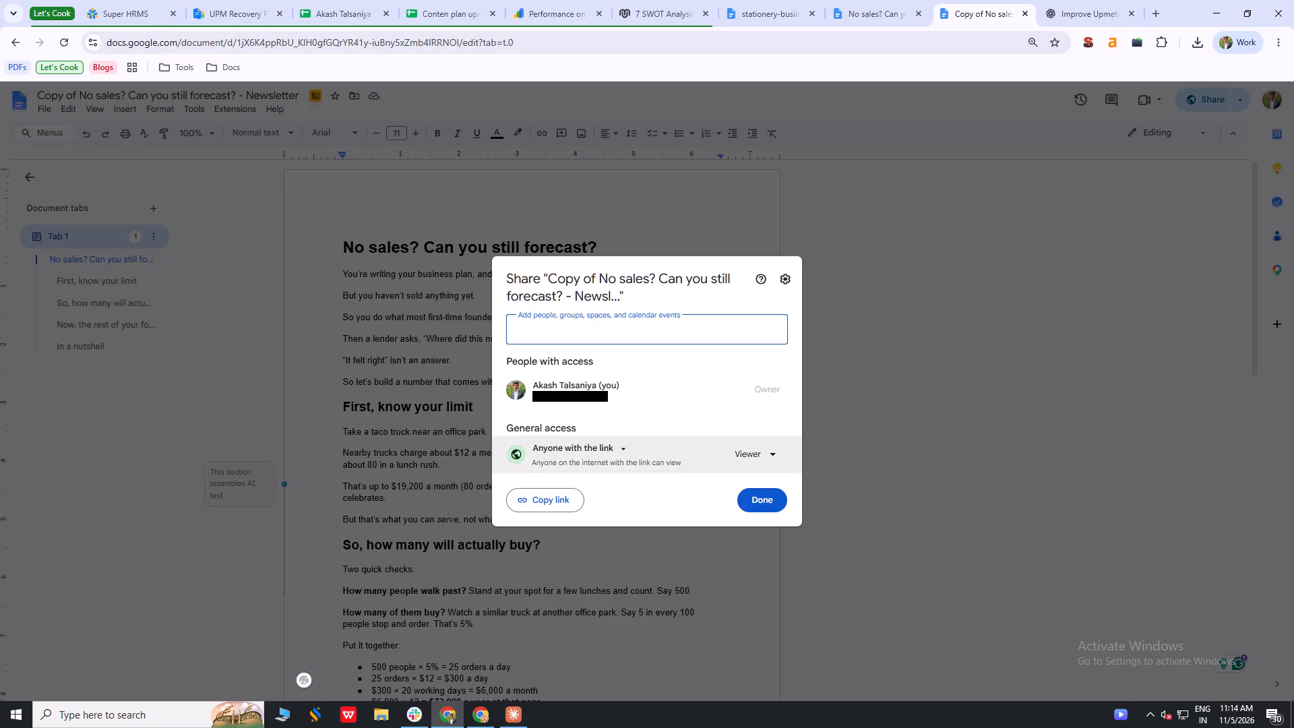
{"action": "left_click", "coordinate": [549, 508]}
{"action": "left_click", "coordinate": [755, 499]}
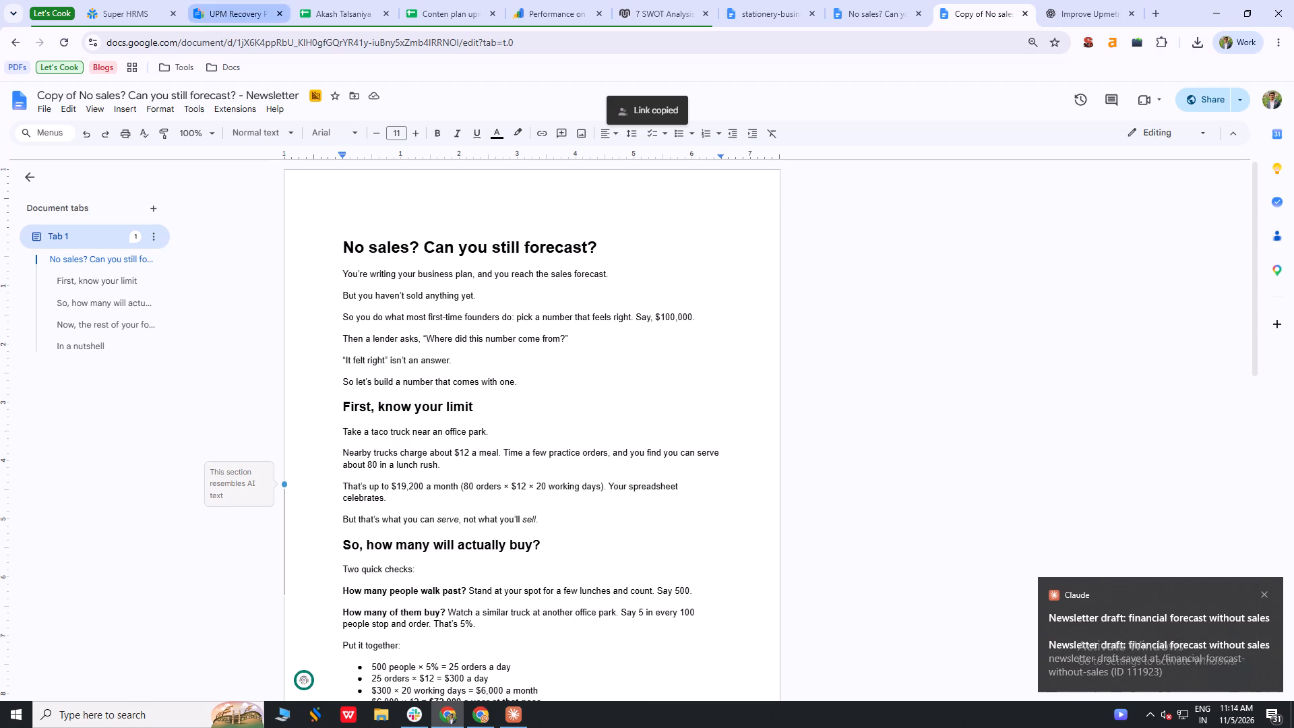
Insert the copied newsletter document link as a file chip in cell D152 of the SEO spreadsheet's Upmetrics LOG sheet.
{"action": "left_click", "coordinate": [342, 0]}
{"action": "left_click", "coordinate": [120, 690]}
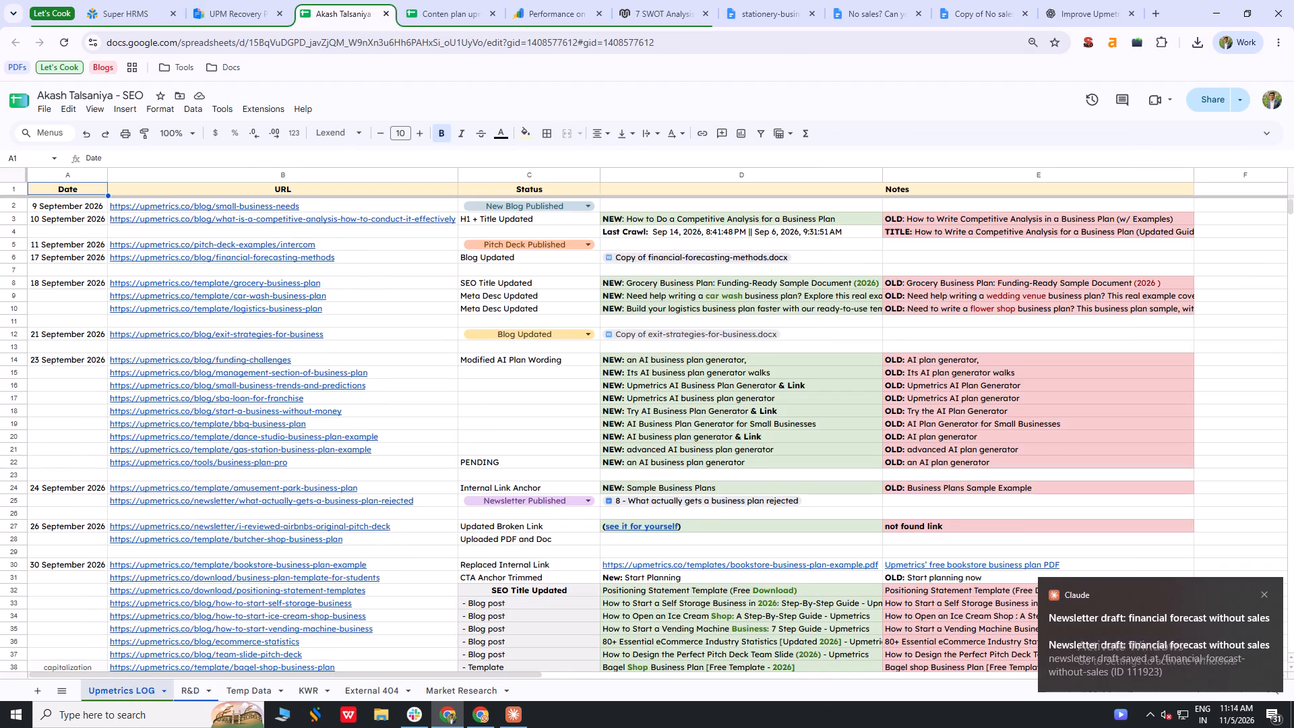
{"action": "scroll", "coordinate": [485, 207], "scroll_direction": "down", "scroll_amount": 14}
{"action": "scroll", "coordinate": [506, 247], "scroll_direction": "up", "scroll_amount": 6}
{"action": "scroll", "coordinate": [547, 286], "scroll_direction": "up", "scroll_amount": 3}
{"action": "scroll", "coordinate": [547, 286], "scroll_direction": "down", "scroll_amount": 6}
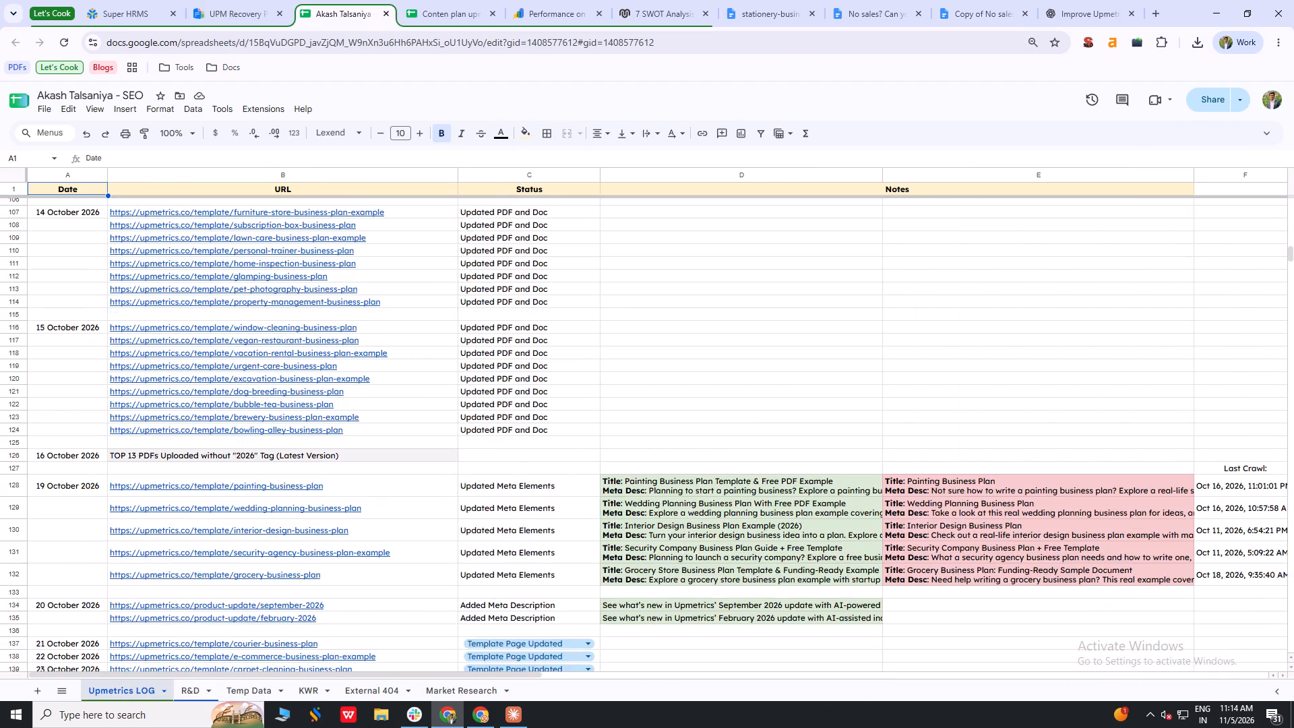
{"action": "scroll", "coordinate": [547, 287], "scroll_direction": "down", "scroll_amount": 2}
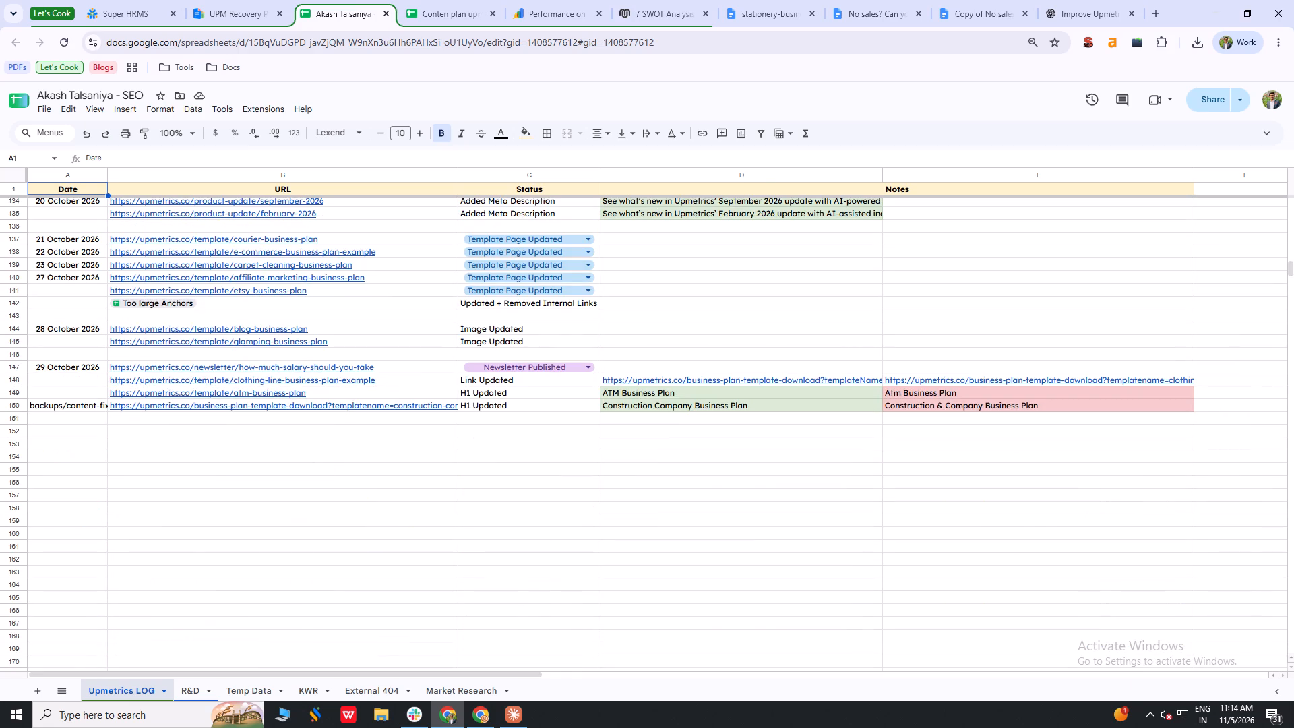
{"action": "left_click", "coordinate": [631, 429]}
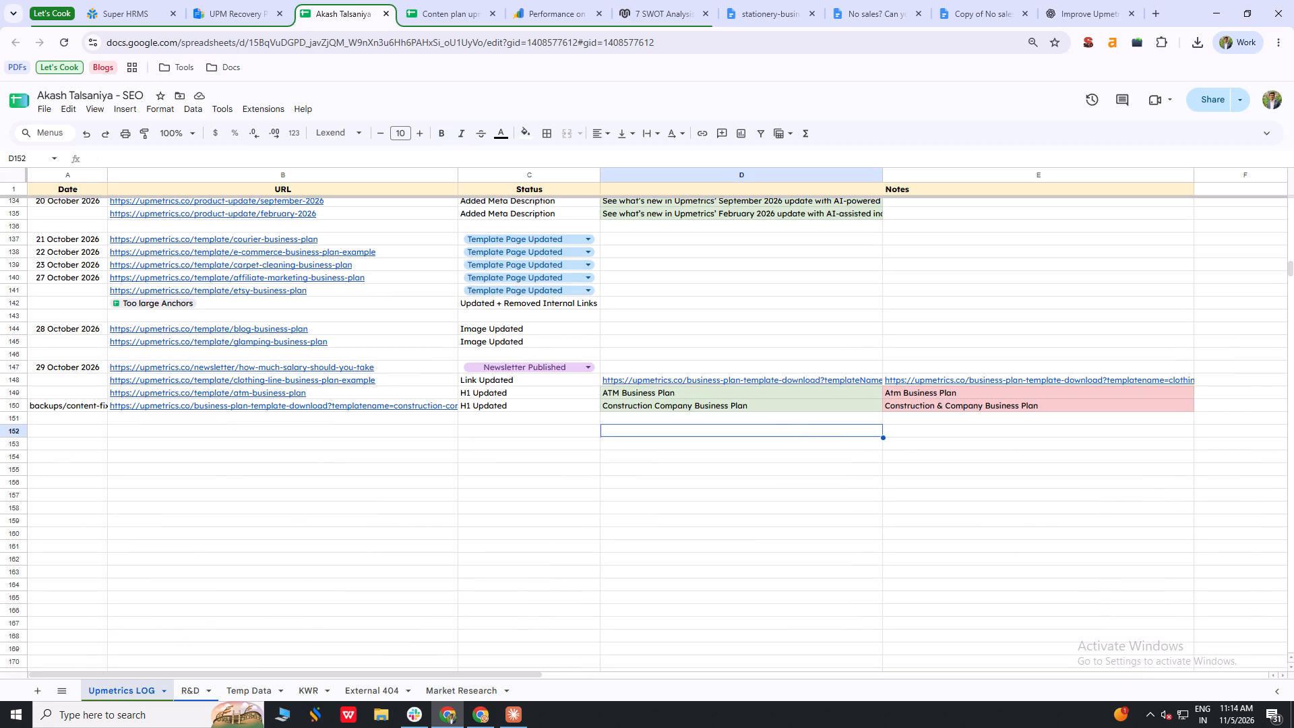
{"action": "key", "text": "ctrl+v"}
{"action": "key", "text": "Tab"}
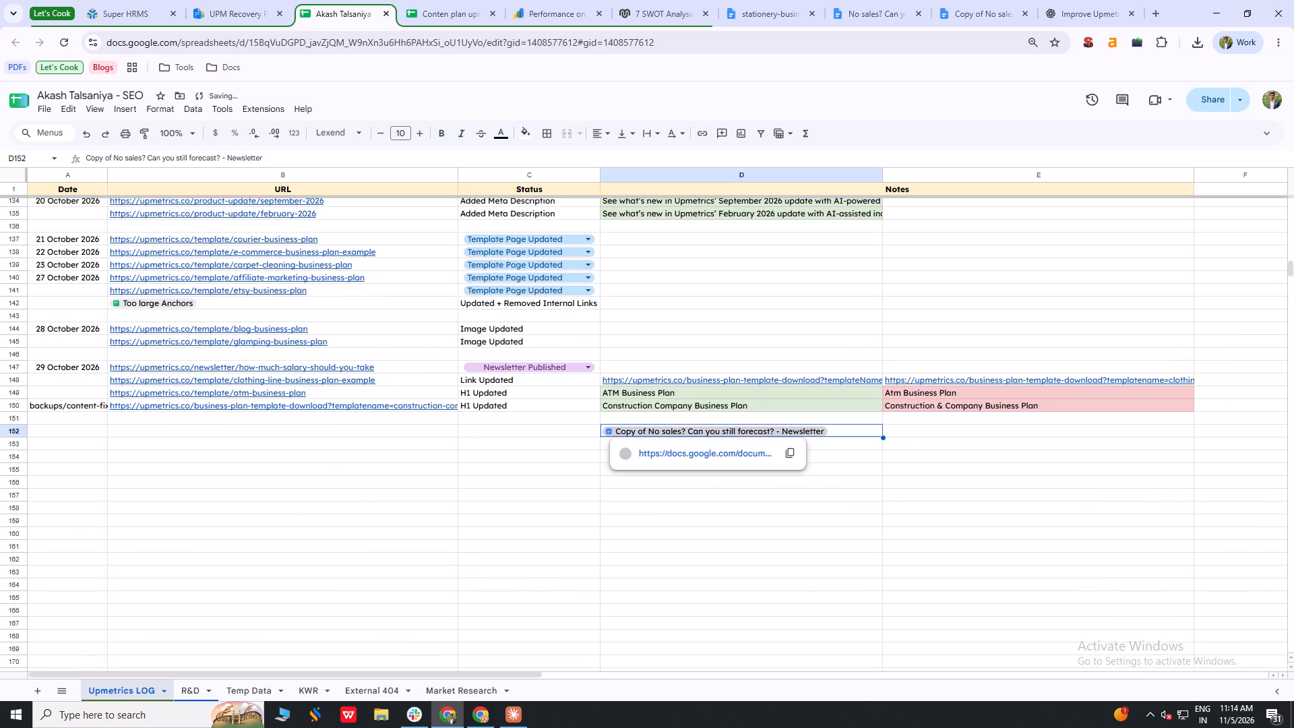
Copy the "Newsletter Published" status from the 29 October 2026 row into cell C152 of the new newsletter entry.
{"action": "left_click", "coordinate": [596, 369]}
{"action": "key", "text": "ctrl+c"}
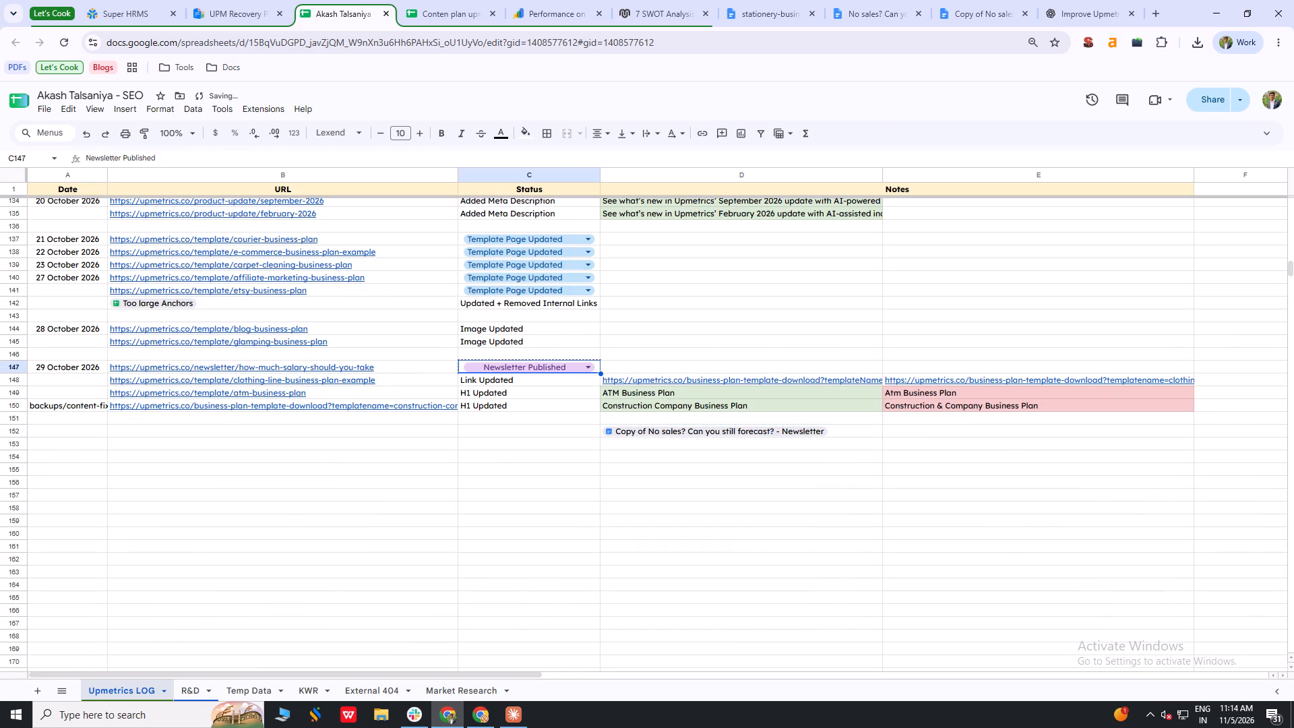
{"action": "left_click", "coordinate": [564, 431]}
{"action": "key", "text": "ctrl+v"}
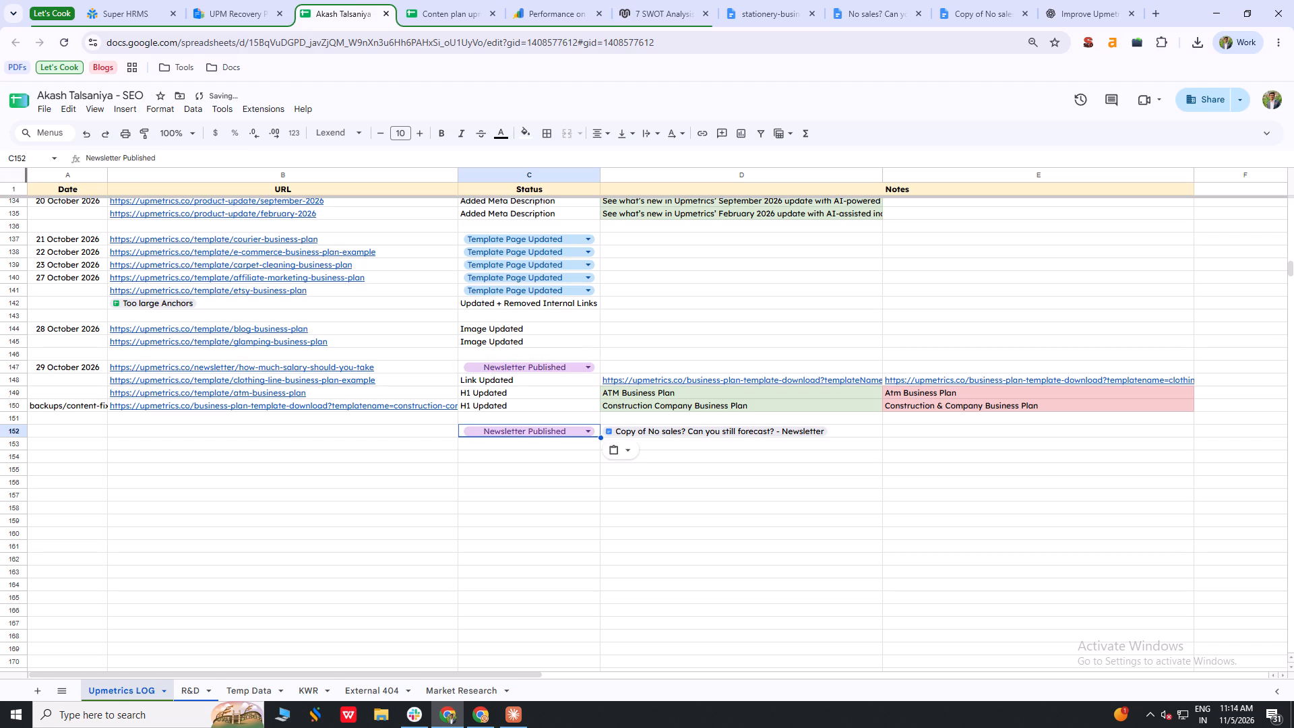
Copy the date cell from row 147 into A152 and set the new entry's date to 5 November 2026.
{"action": "left_click", "coordinate": [75, 368]}
{"action": "key", "text": "ctrl+c"}
{"action": "left_click", "coordinate": [92, 428]}
{"action": "key", "text": "ctrl+v"}
{"action": "double_click", "coordinate": [71, 428]}
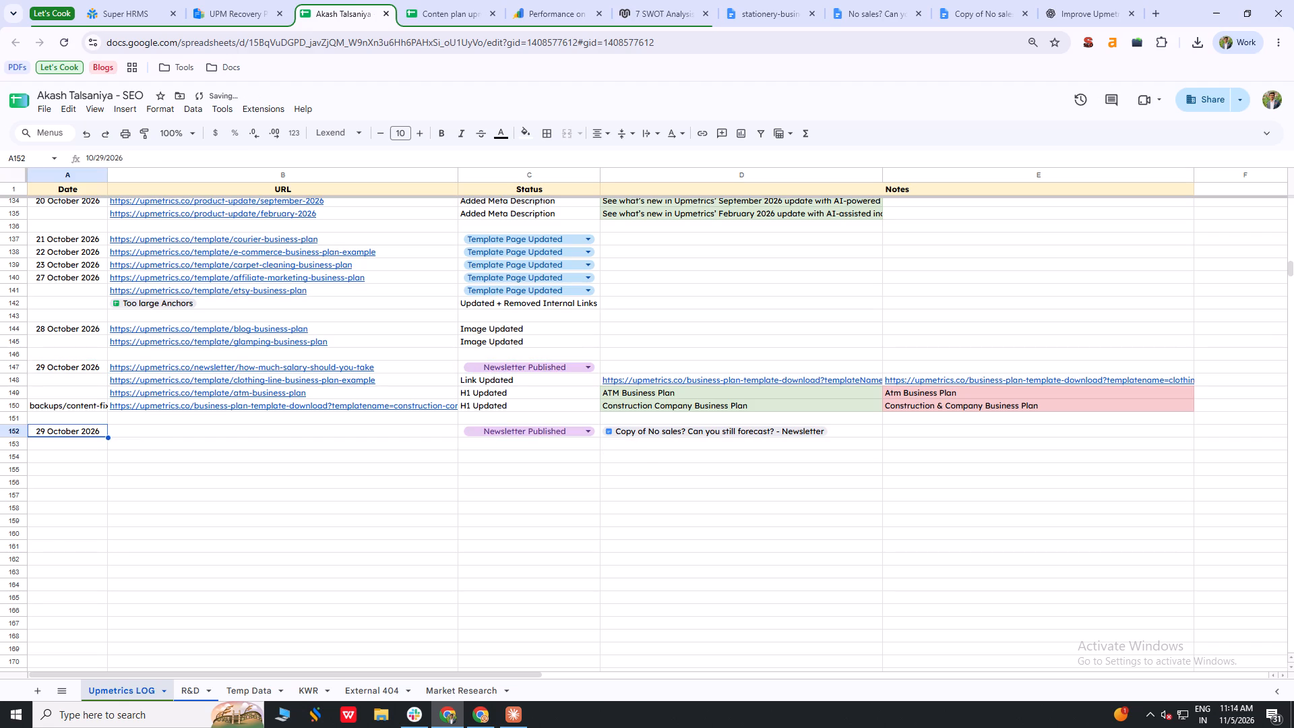
{"action": "left_click", "coordinate": [13, 590]}
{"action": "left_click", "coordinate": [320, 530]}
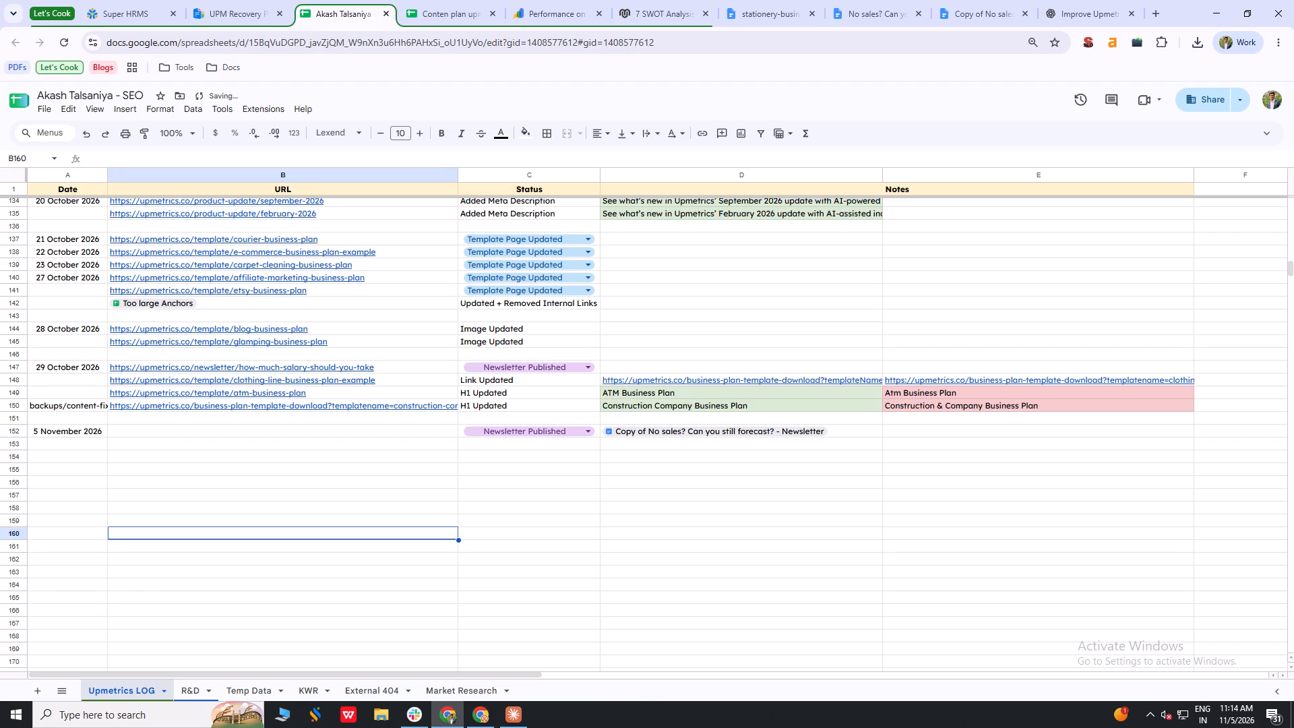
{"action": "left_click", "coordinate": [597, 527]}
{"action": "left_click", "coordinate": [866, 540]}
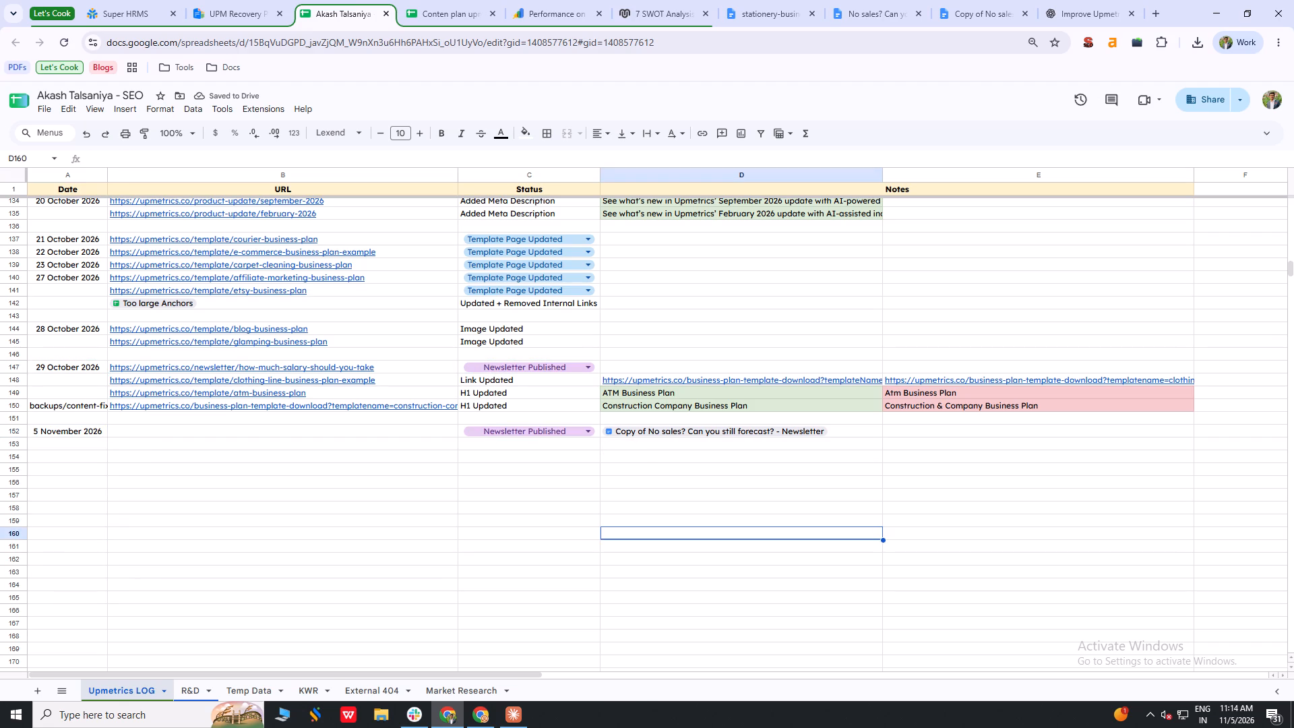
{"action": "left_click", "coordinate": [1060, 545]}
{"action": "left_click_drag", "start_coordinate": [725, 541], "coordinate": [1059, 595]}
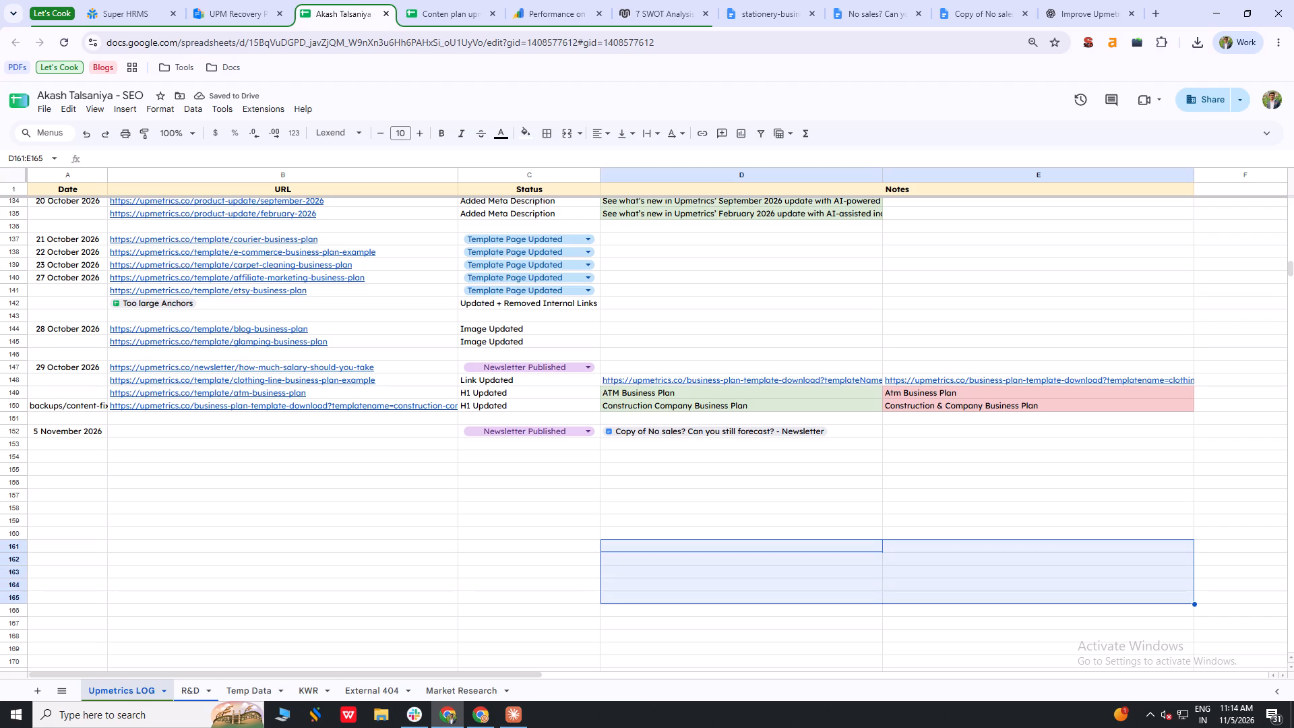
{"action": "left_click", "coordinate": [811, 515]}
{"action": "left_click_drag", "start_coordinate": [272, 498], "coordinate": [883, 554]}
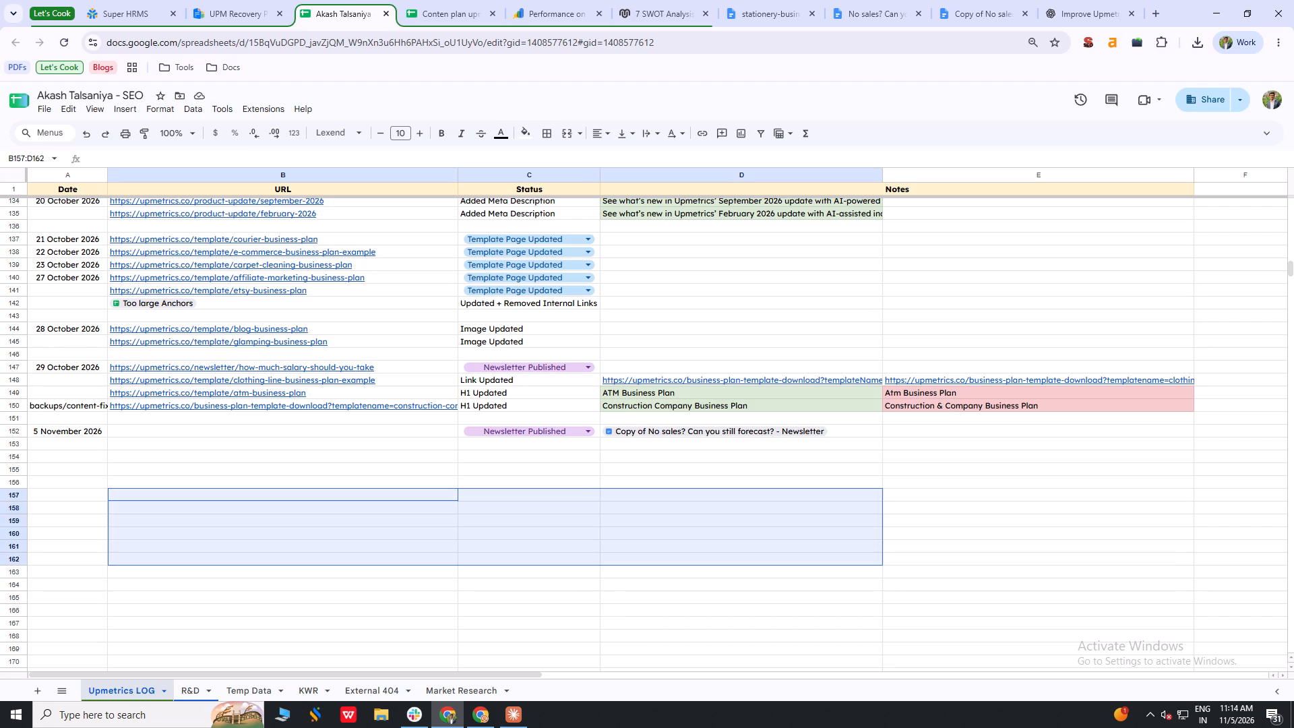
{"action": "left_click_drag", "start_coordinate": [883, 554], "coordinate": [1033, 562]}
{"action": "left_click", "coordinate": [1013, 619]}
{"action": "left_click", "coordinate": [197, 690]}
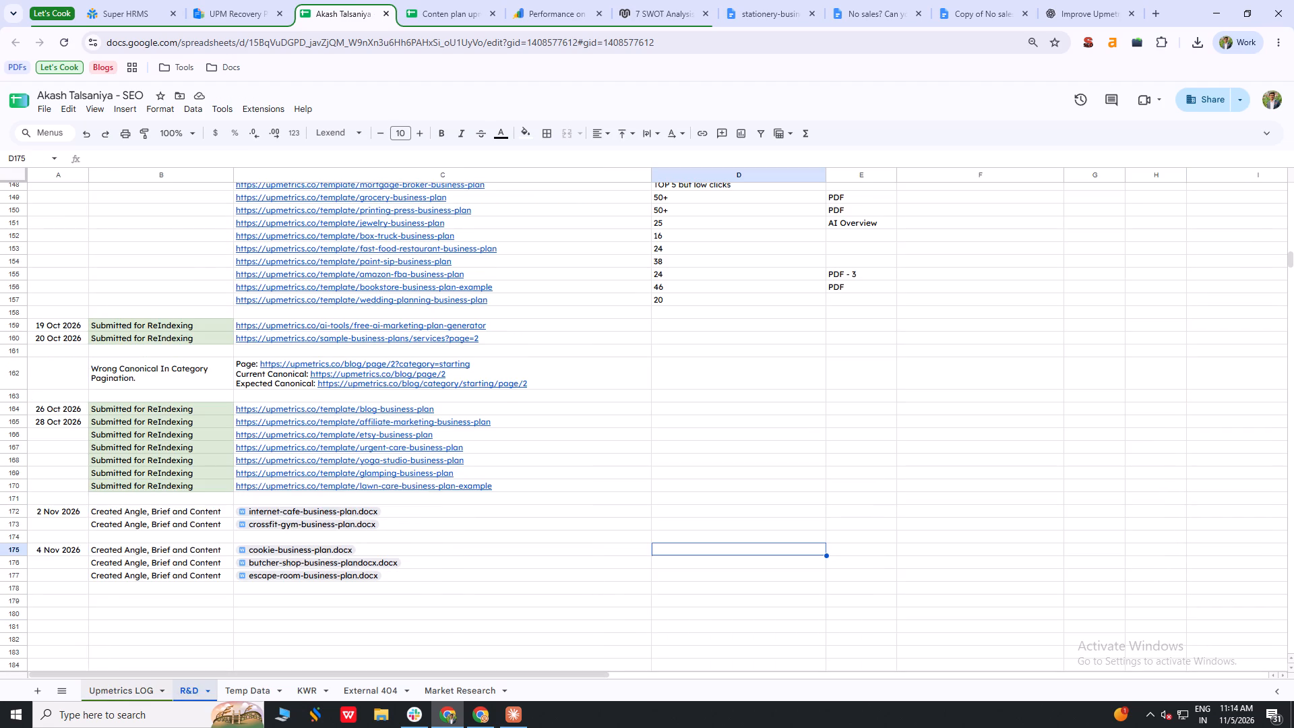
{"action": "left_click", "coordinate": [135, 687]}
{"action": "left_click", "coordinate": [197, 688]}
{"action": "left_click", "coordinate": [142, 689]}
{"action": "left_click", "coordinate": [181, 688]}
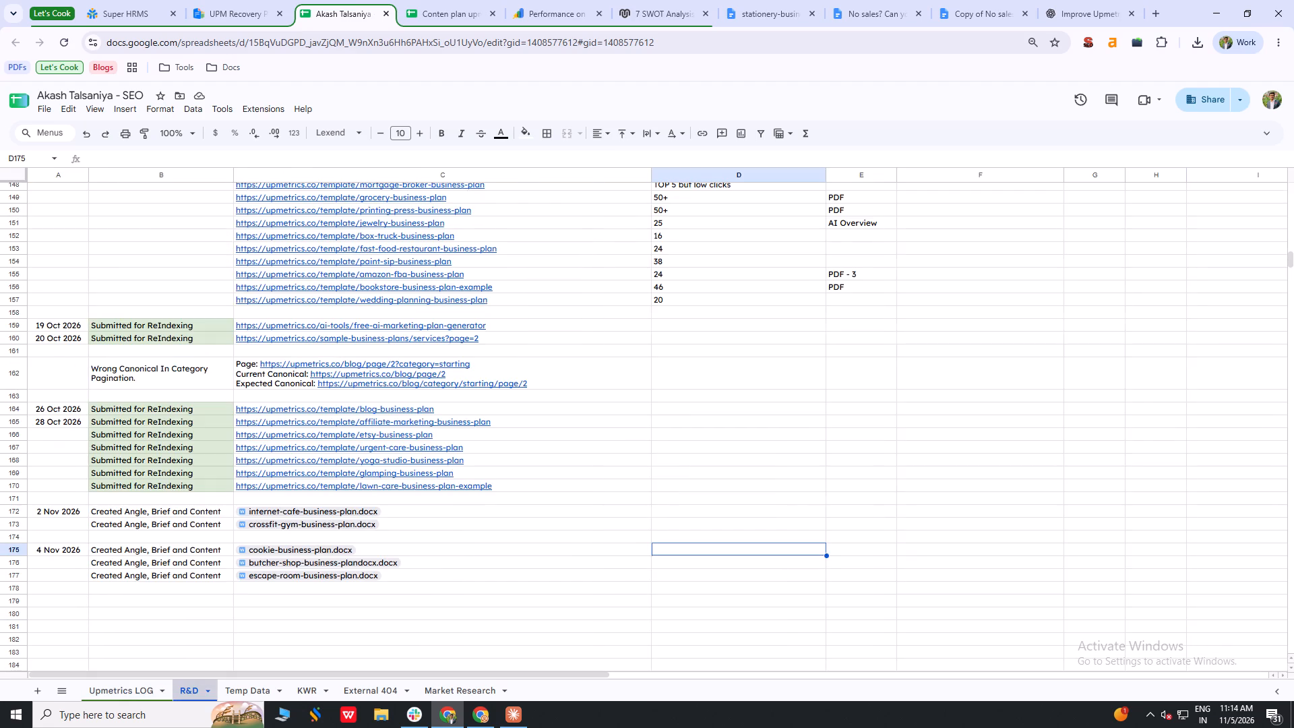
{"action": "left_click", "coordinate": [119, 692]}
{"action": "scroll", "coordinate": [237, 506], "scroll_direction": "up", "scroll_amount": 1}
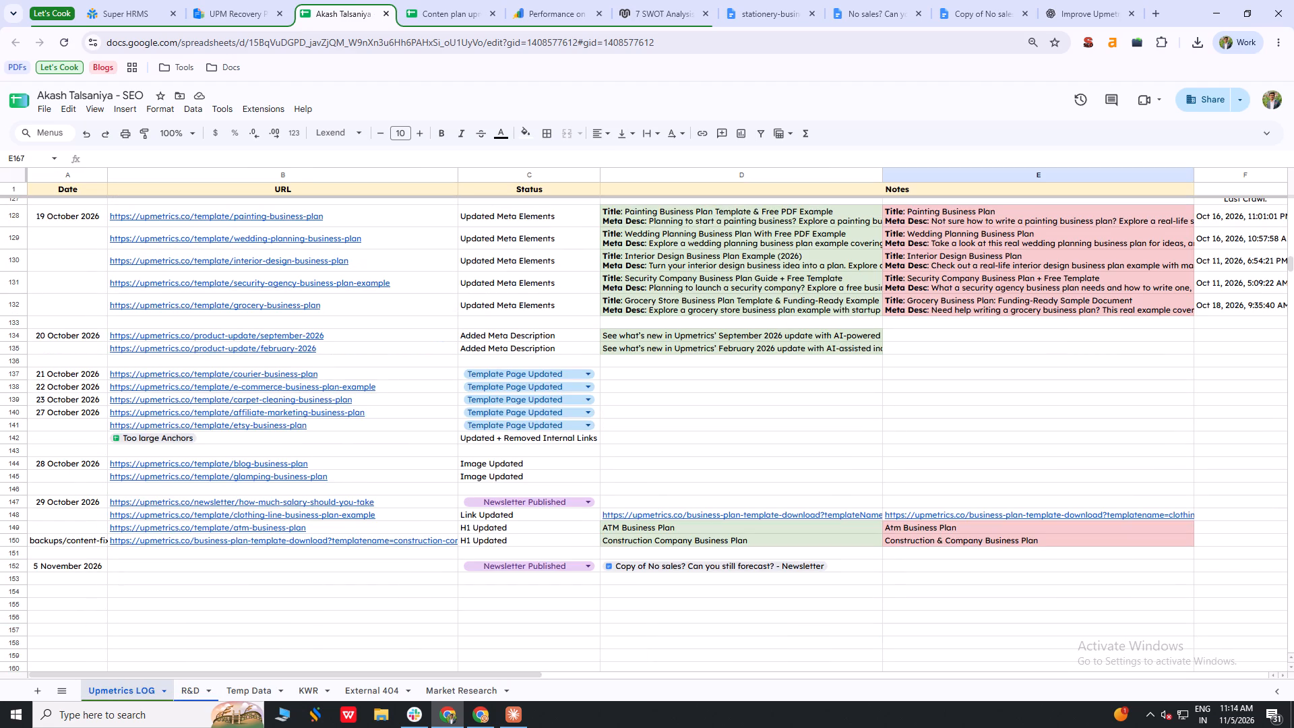
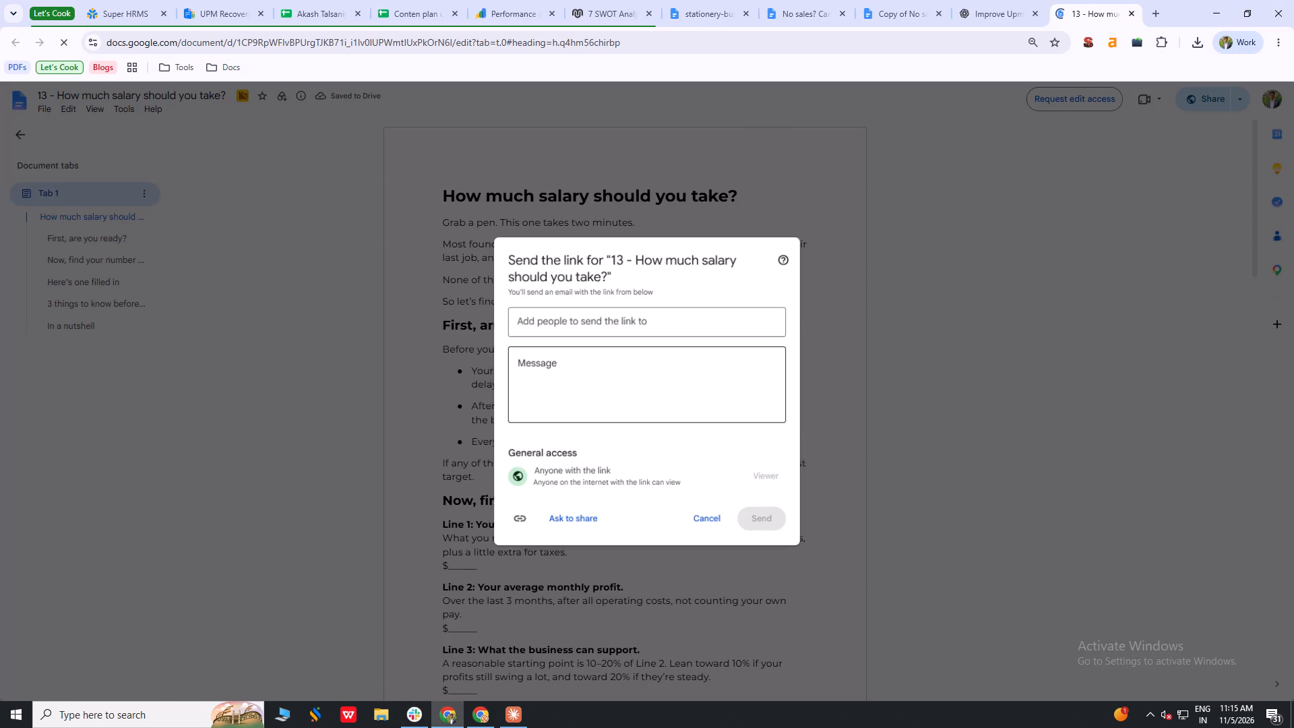
Copy the share link of "13 - How much salary should you take?" and insert it as a file chip in cell D147 of Upmetrics LOG.
{"action": "left_click", "coordinate": [516, 522]}
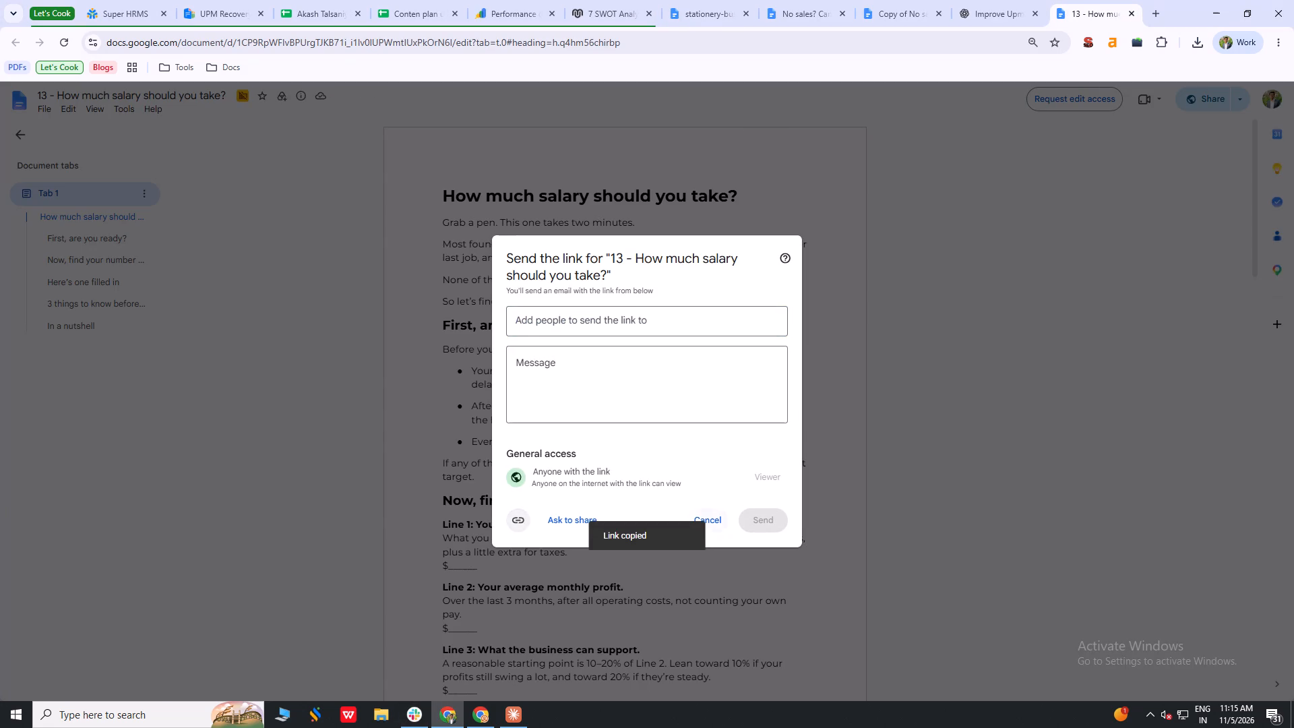
{"action": "left_click", "coordinate": [1024, 397]}
{"action": "left_click", "coordinate": [220, 0]}
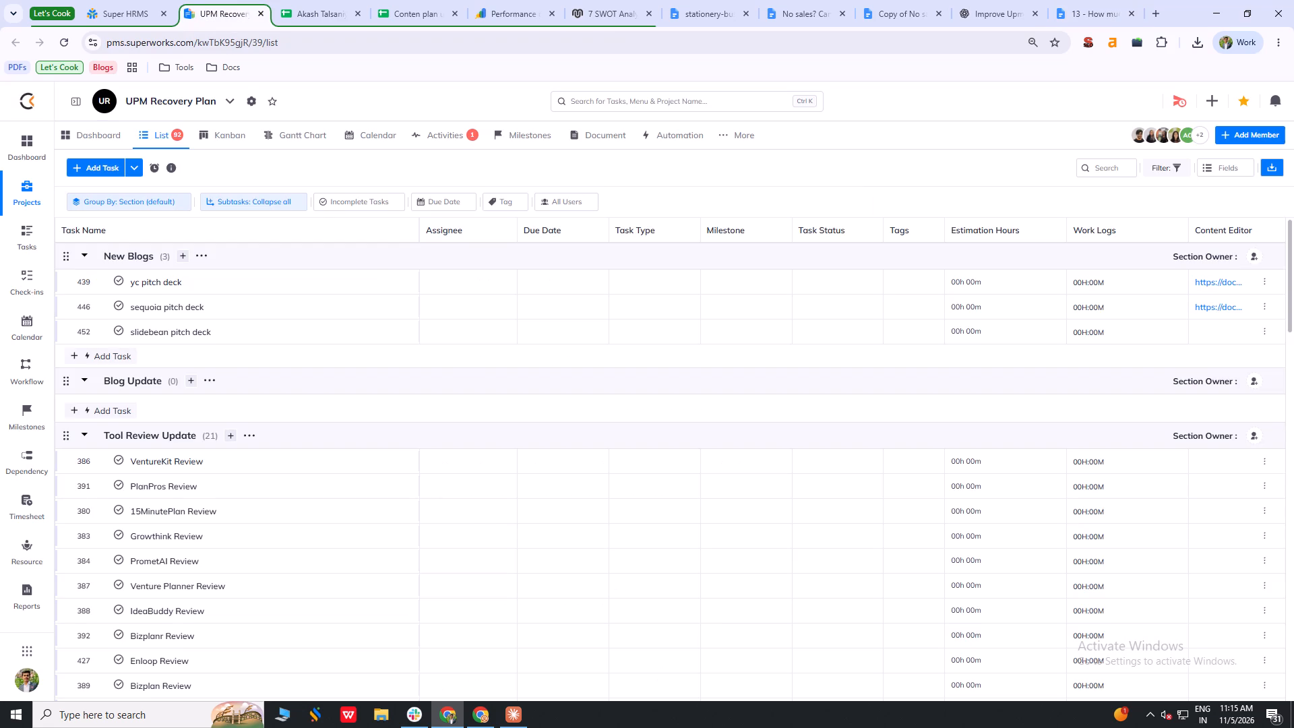
{"action": "left_click", "coordinate": [348, 0]}
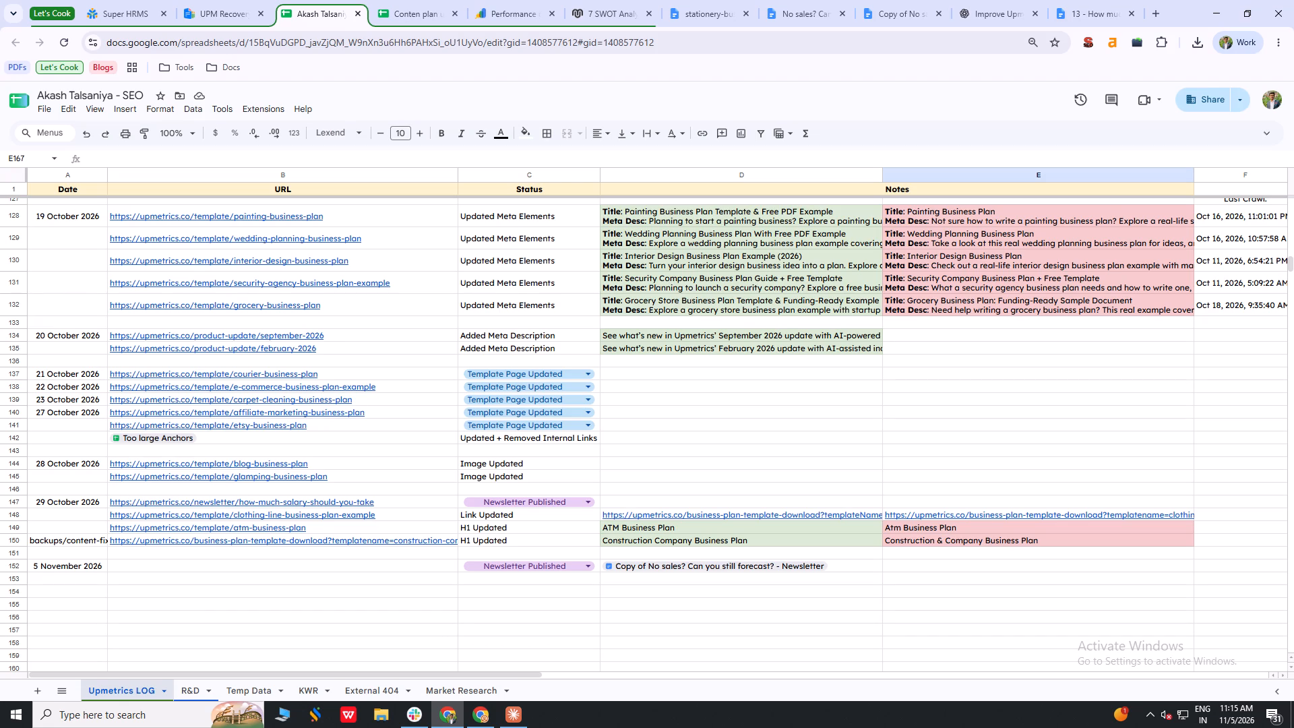
{"action": "left_click", "coordinate": [634, 502]}
{"action": "key", "text": "ctrl+v"}
{"action": "key", "text": "Tab"}
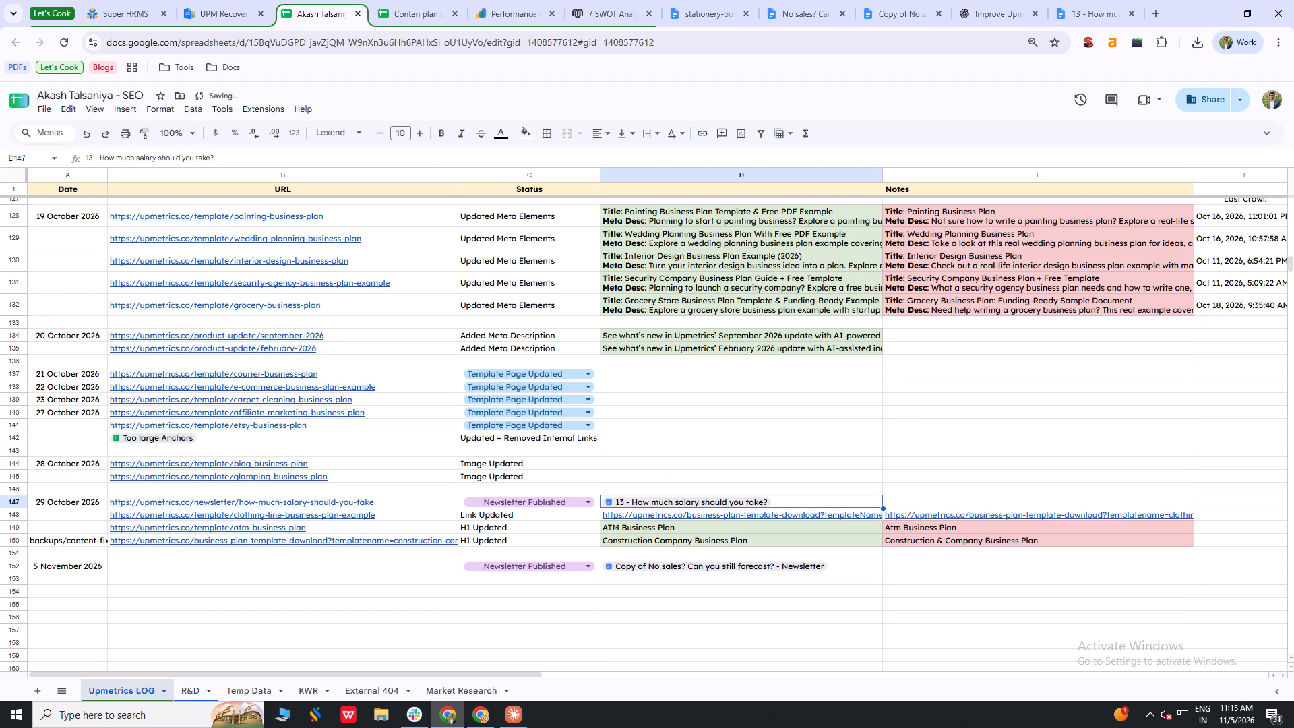
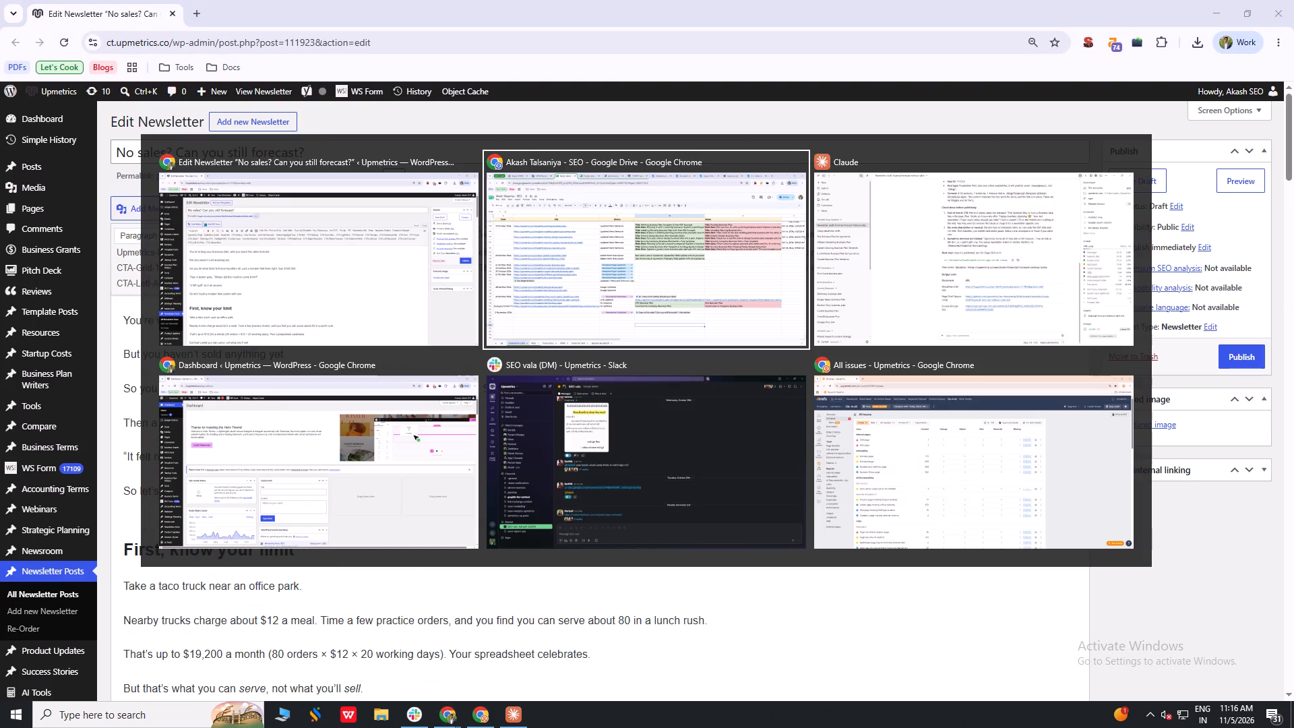
{"action": "key", "text": "alt+Tab"}
{"action": "key", "text": "alt+Tab"}
{"action": "middle_click", "coordinate": [113, 6]}
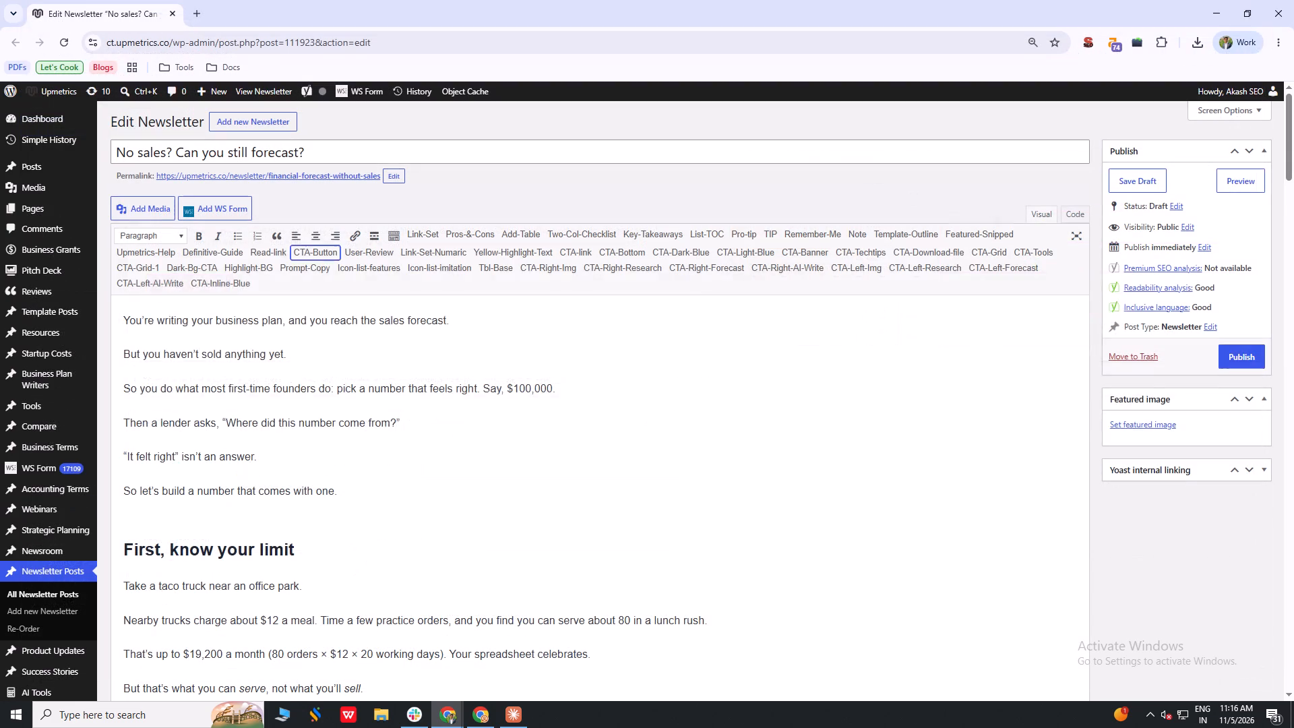
{"action": "key", "text": "alt+Tab"}
{"action": "left_click", "coordinate": [204, 355], "text": "alt"}
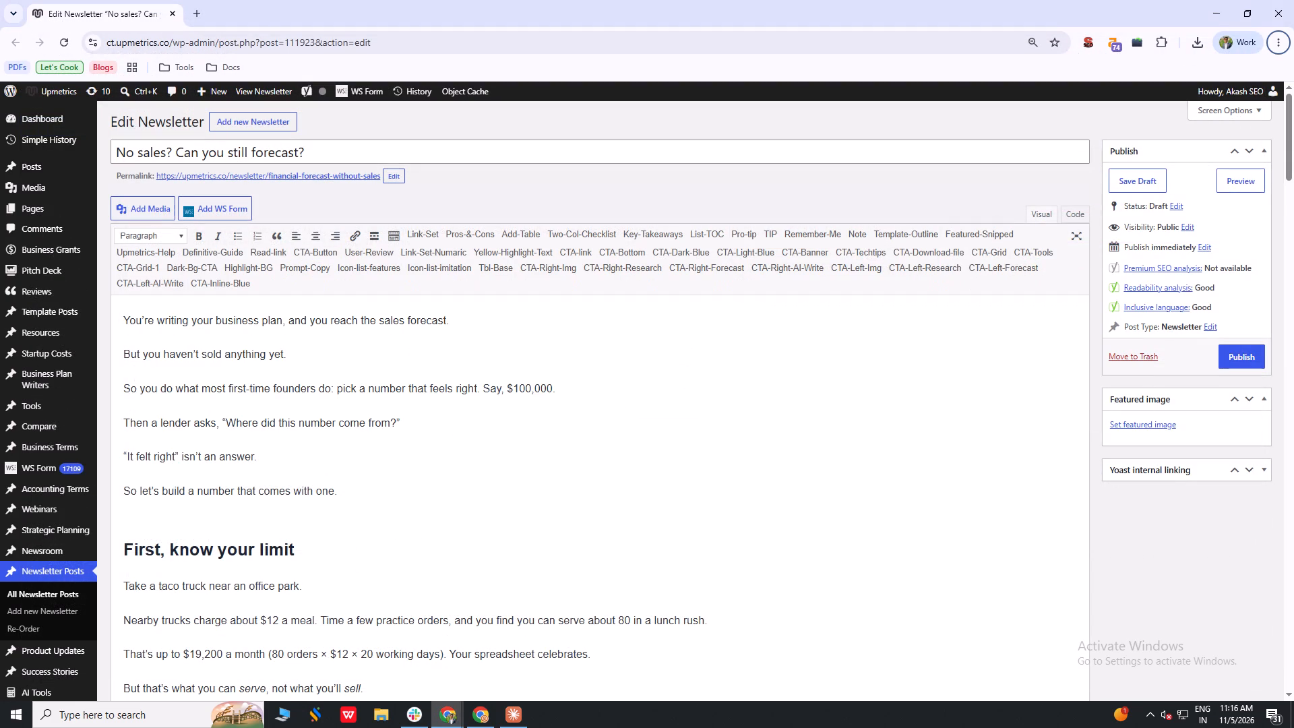
Review the newsletter draft's body text and headings from the opening down to the Yoast SEO section.
{"action": "scroll", "coordinate": [299, 393], "scroll_direction": "up", "scroll_amount": 5}
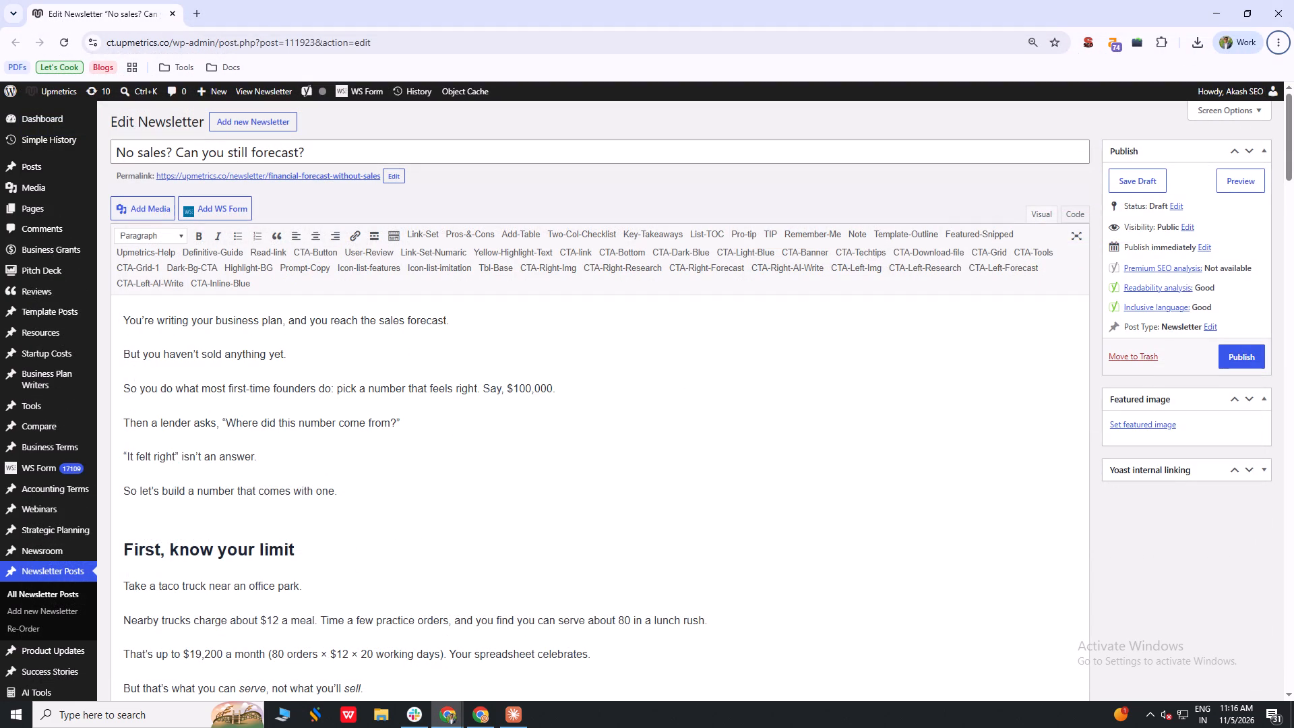
{"action": "left_click", "coordinate": [171, 307]}
{"action": "left_click", "coordinate": [351, 318]}
{"action": "left_click", "coordinate": [381, 318]}
{"action": "scroll", "coordinate": [338, 355], "scroll_direction": "down", "scroll_amount": 1}
{"action": "left_click", "coordinate": [202, 406]}
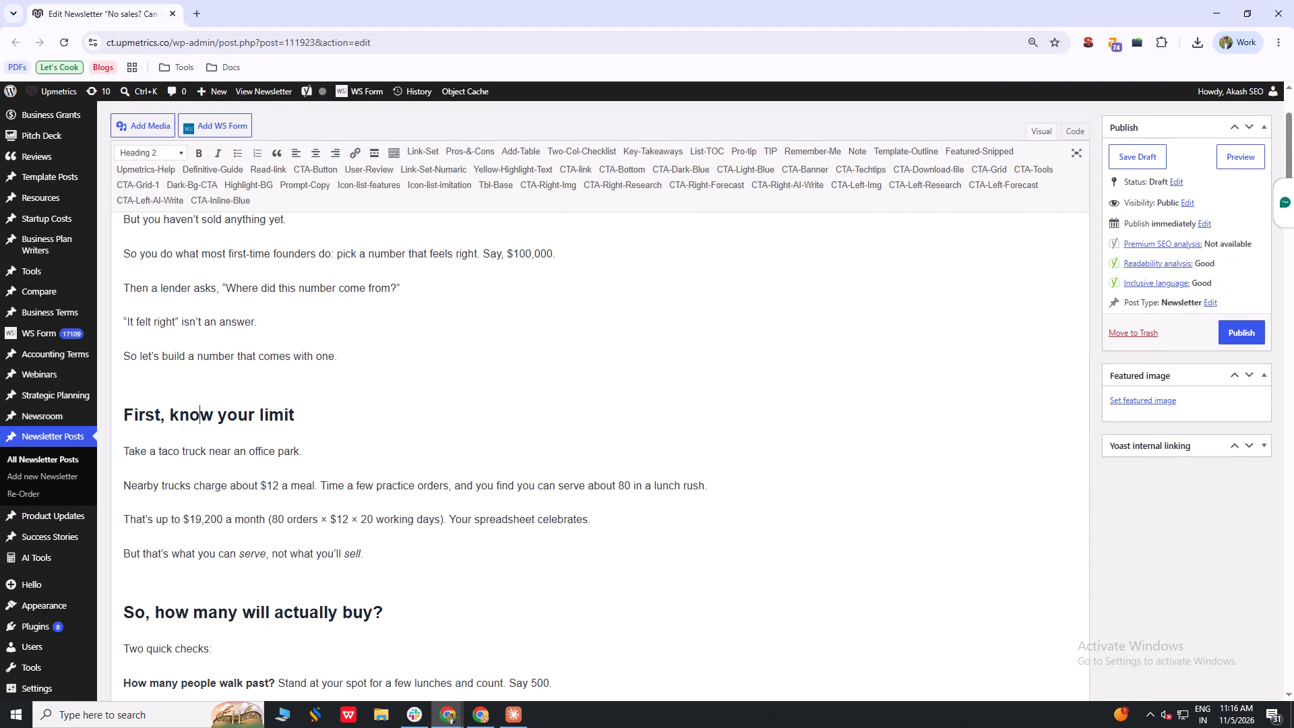
{"action": "scroll", "coordinate": [322, 449], "scroll_direction": "down", "scroll_amount": 11}
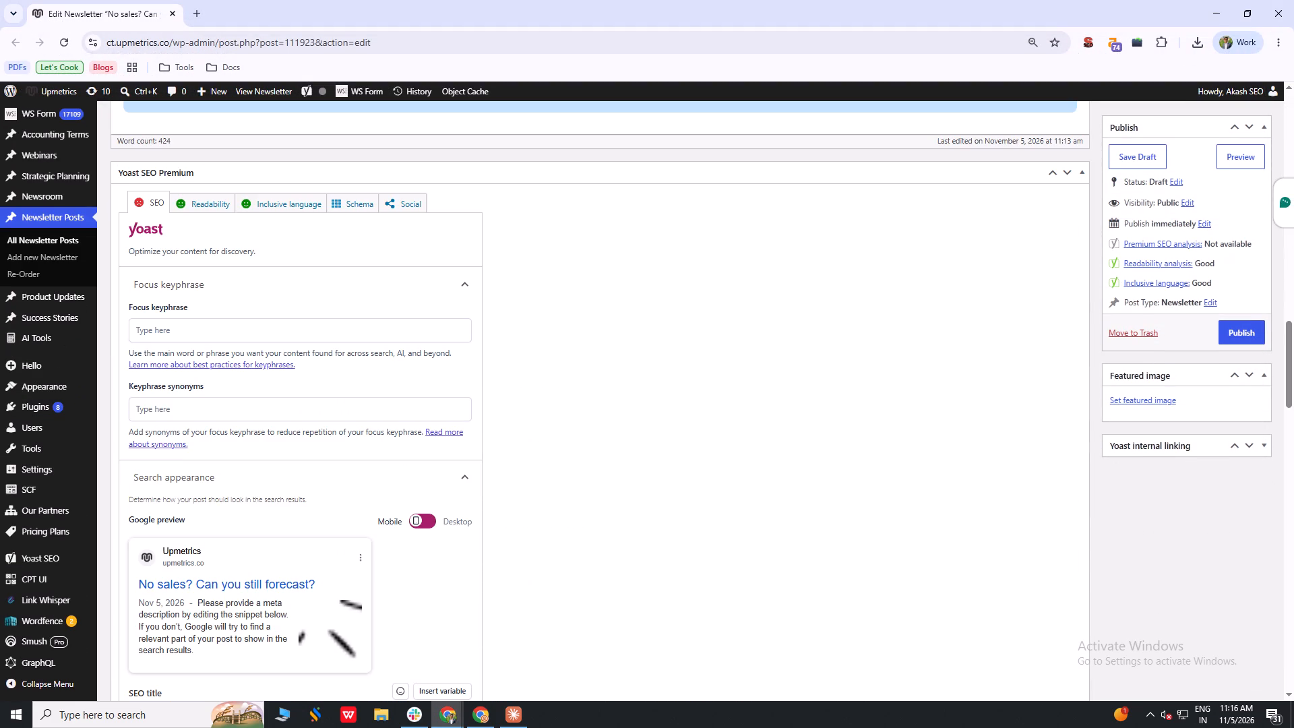
Find the Author setting and assign the newsletter to the individual author listed directly after the Upmetrics account.
{"action": "key", "text": "ctrl+f"}
{"action": "type", "text": "au"}
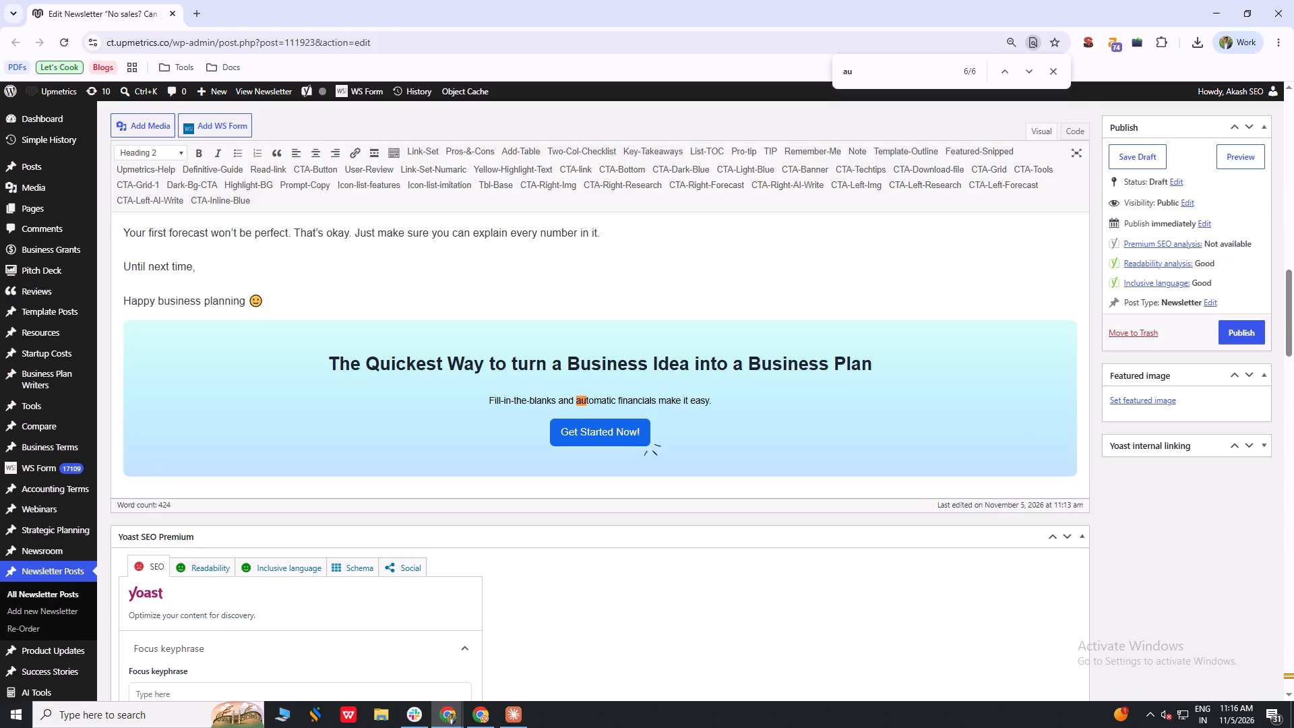
{"action": "type", "text": "th"}
{"action": "left_click", "coordinate": [190, 638]}
{"action": "scroll", "coordinate": [191, 571], "scroll_direction": "down", "scroll_amount": 7}
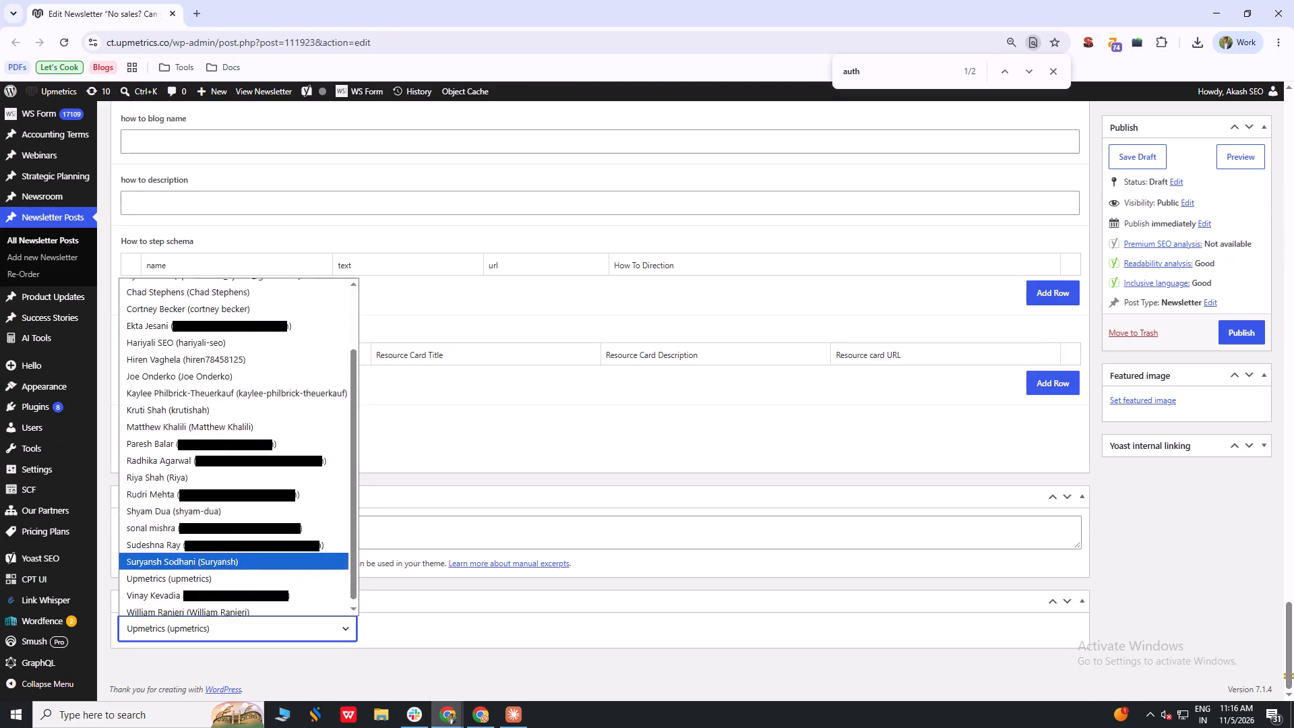
{"action": "left_click", "coordinate": [208, 593]}
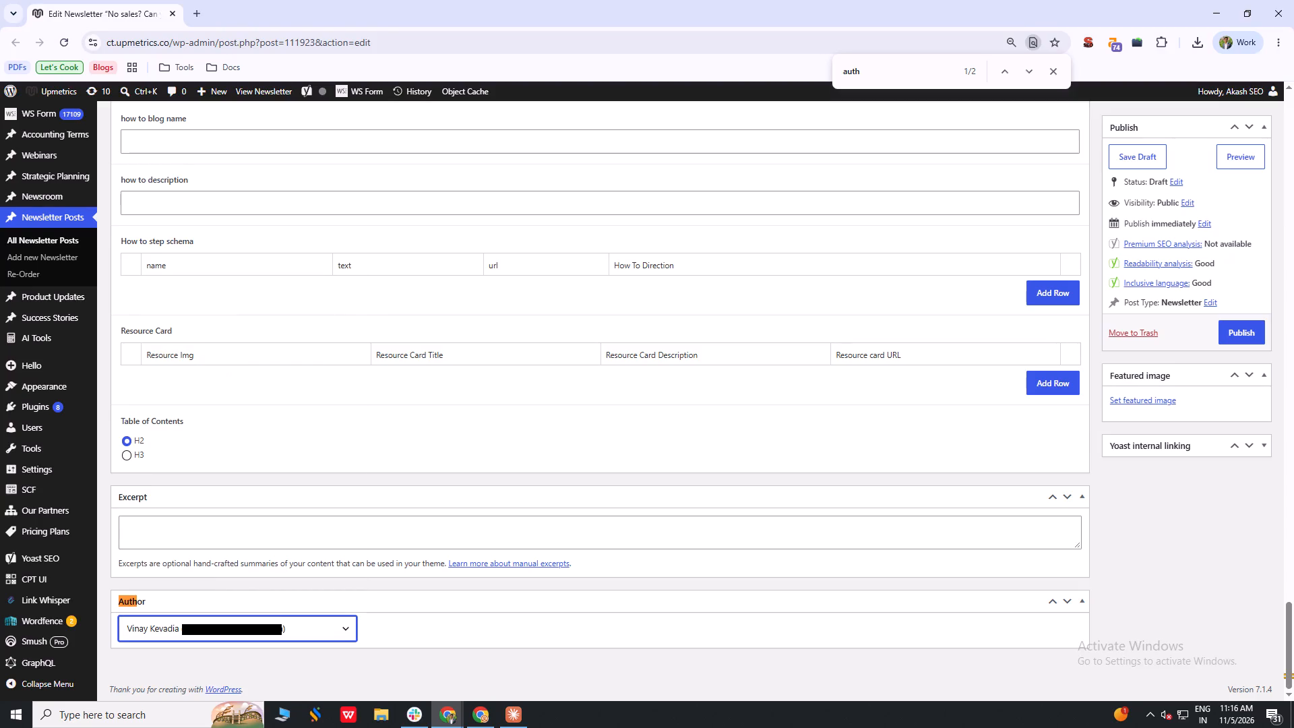
{"action": "left_click", "coordinate": [337, 481]}
Examine the end-of-article CTA and the Yoast search appearance fields of the draft.
{"action": "scroll", "coordinate": [675, 458], "scroll_direction": "up", "scroll_amount": 7}
{"action": "scroll", "coordinate": [609, 462], "scroll_direction": "up", "scroll_amount": 5}
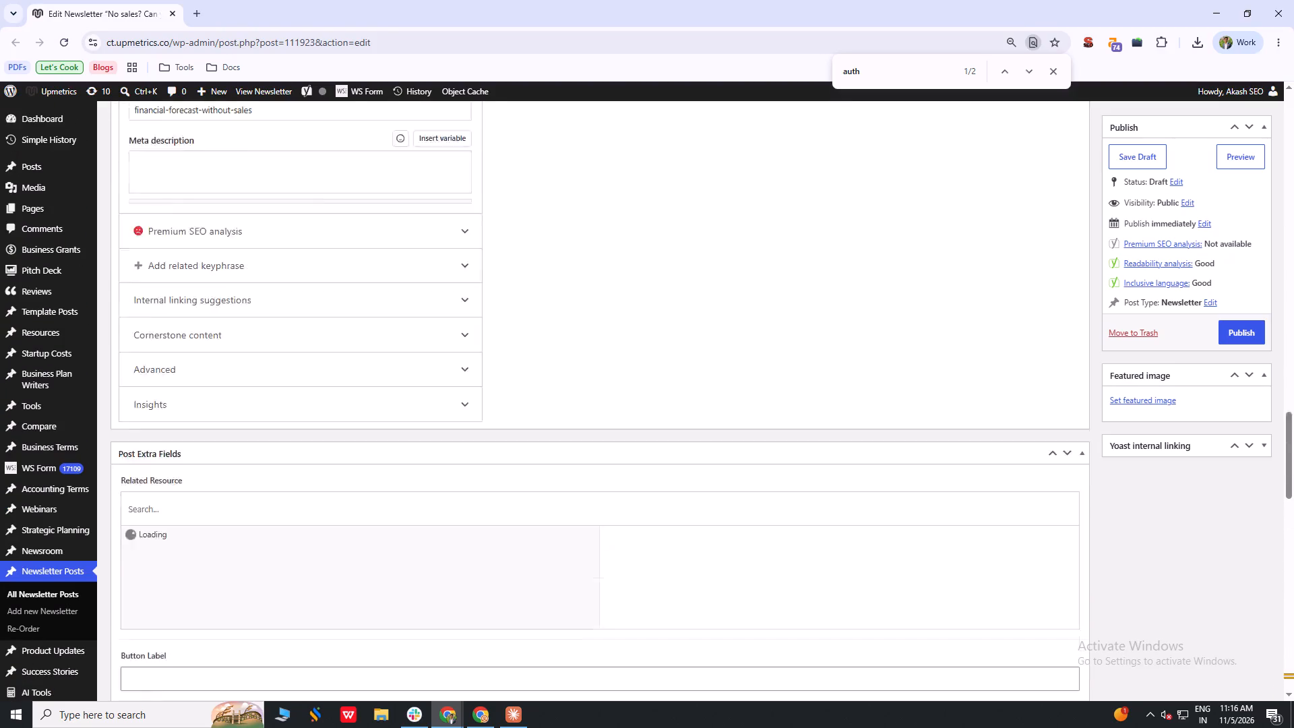
{"action": "scroll", "coordinate": [588, 467], "scroll_direction": "up", "scroll_amount": 5}
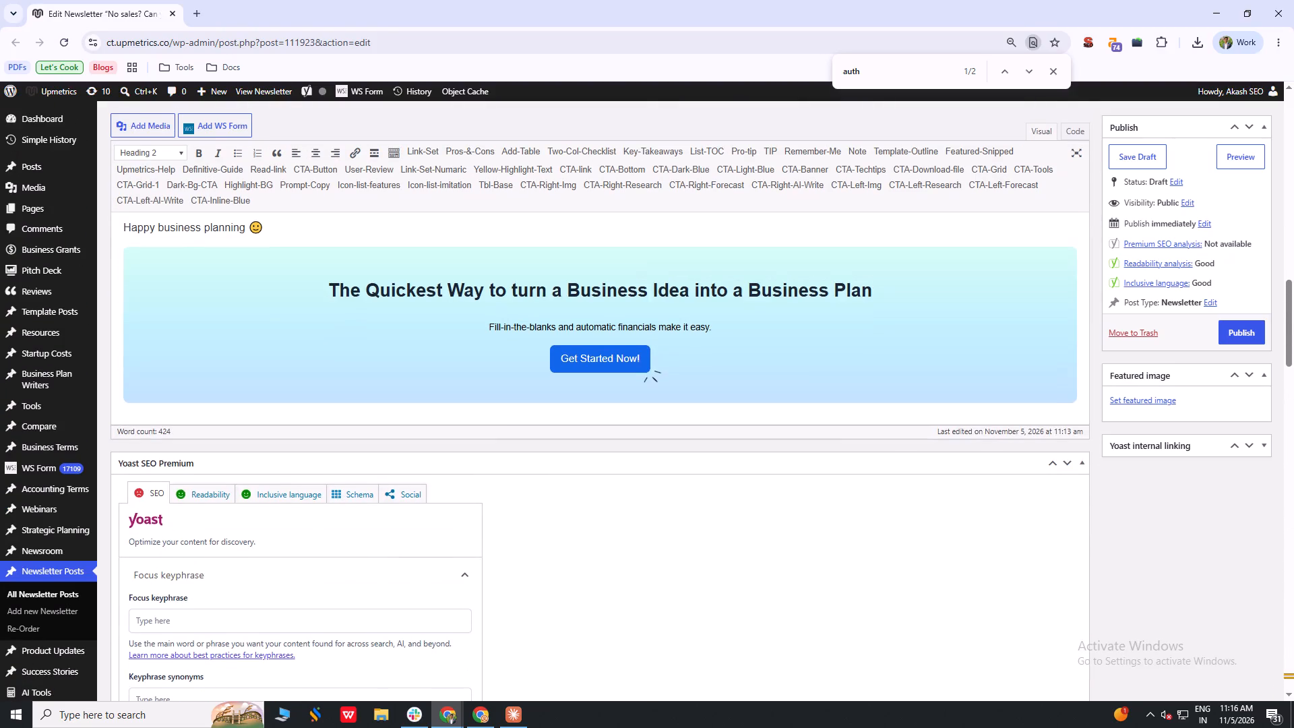
{"action": "scroll", "coordinate": [525, 493], "scroll_direction": "down", "scroll_amount": 3}
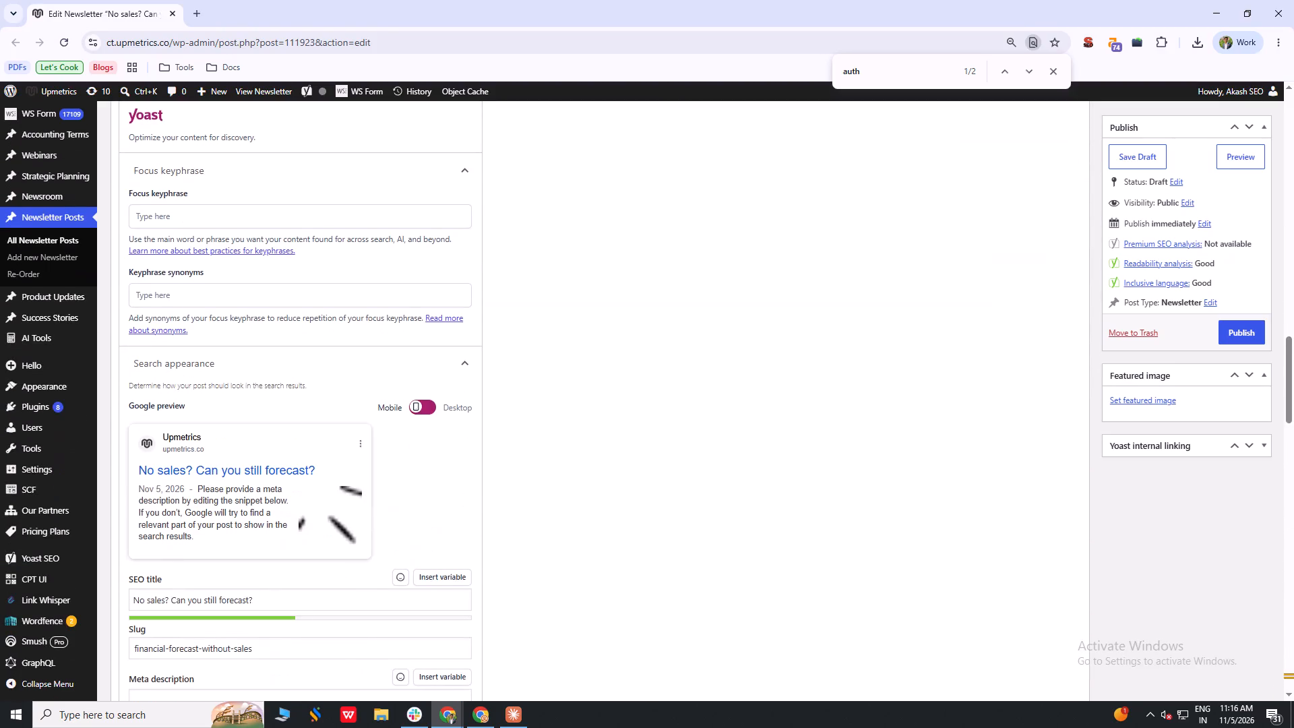
{"action": "scroll", "coordinate": [551, 457], "scroll_direction": "down", "scroll_amount": 1}
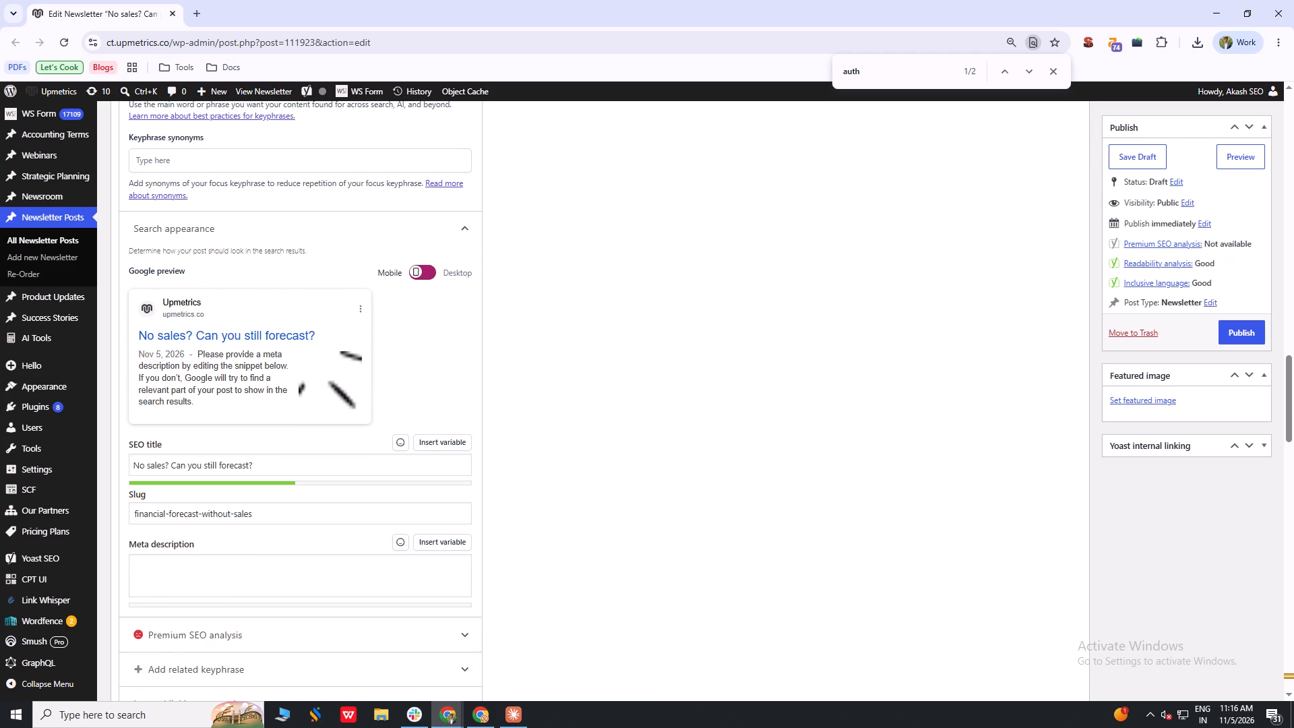
{"action": "scroll", "coordinate": [558, 386], "scroll_direction": "up", "scroll_amount": 4}
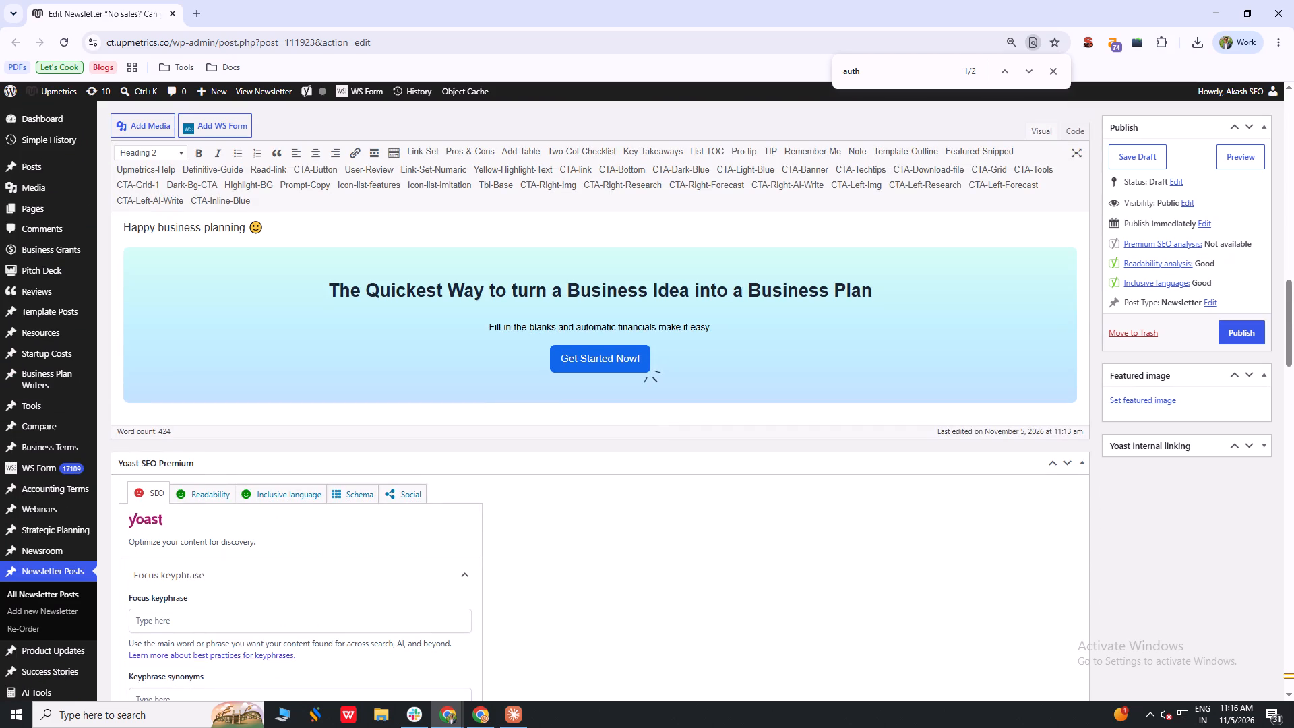
{"action": "scroll", "coordinate": [555, 387], "scroll_direction": "down", "scroll_amount": 4}
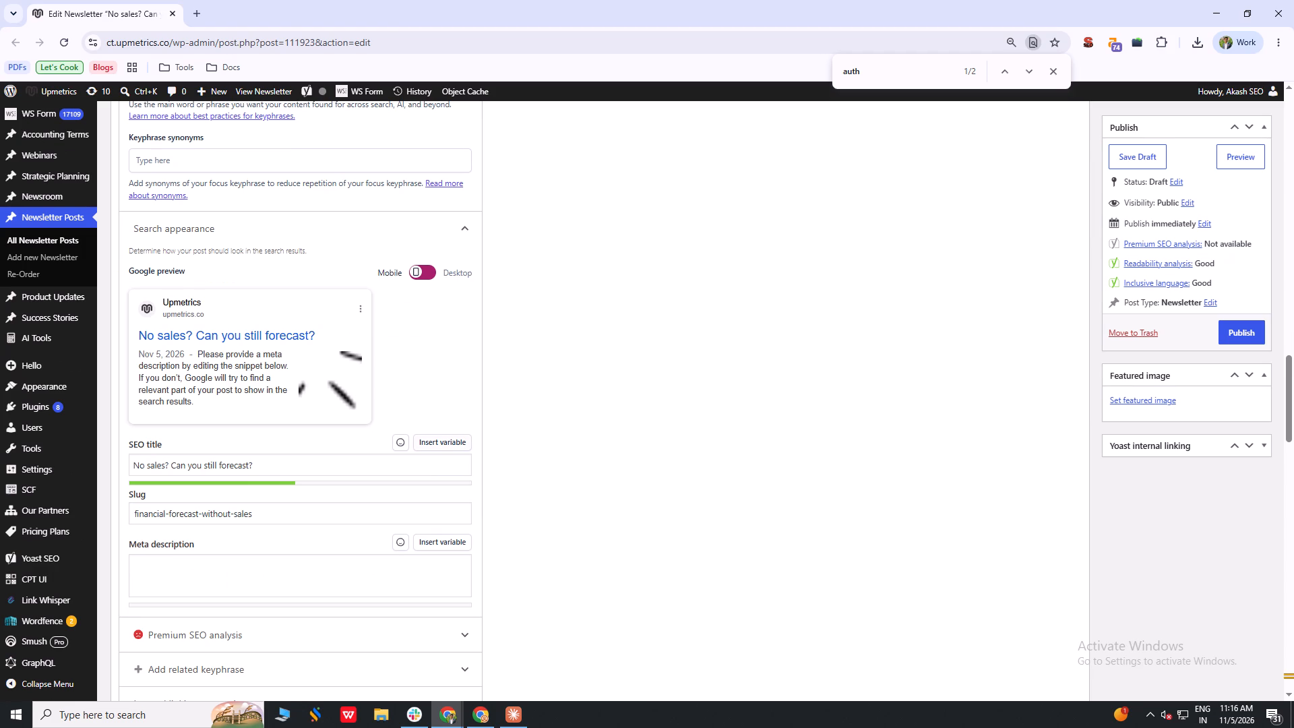
Copy the slug "financial-forecast-without-sales" into the Yoast focus keyphrase.
{"action": "left_click_drag", "start_coordinate": [263, 514], "coordinate": [111, 499]}
{"action": "key", "text": "ctrl+c"}
{"action": "left_click", "coordinate": [608, 491]}
{"action": "scroll", "coordinate": [556, 474], "scroll_direction": "up", "scroll_amount": 2}
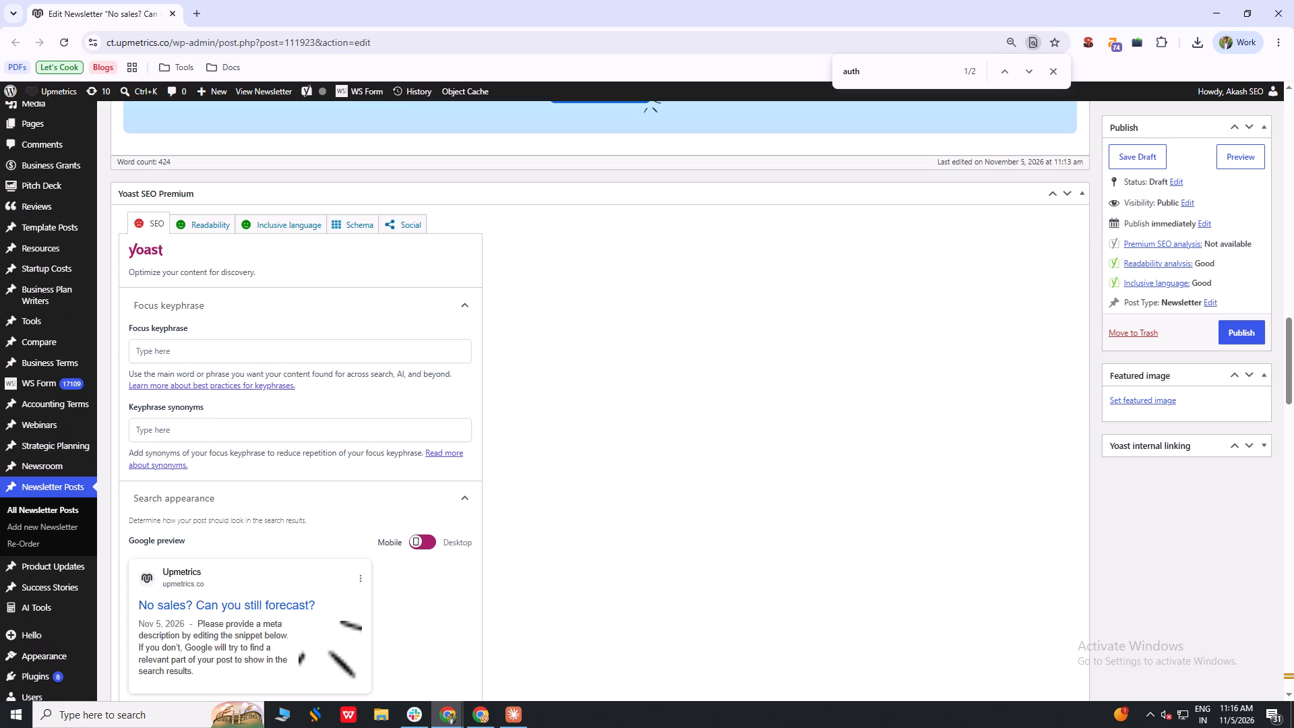
{"action": "left_click", "coordinate": [198, 352]}
{"action": "key", "text": "ctrl+v"}
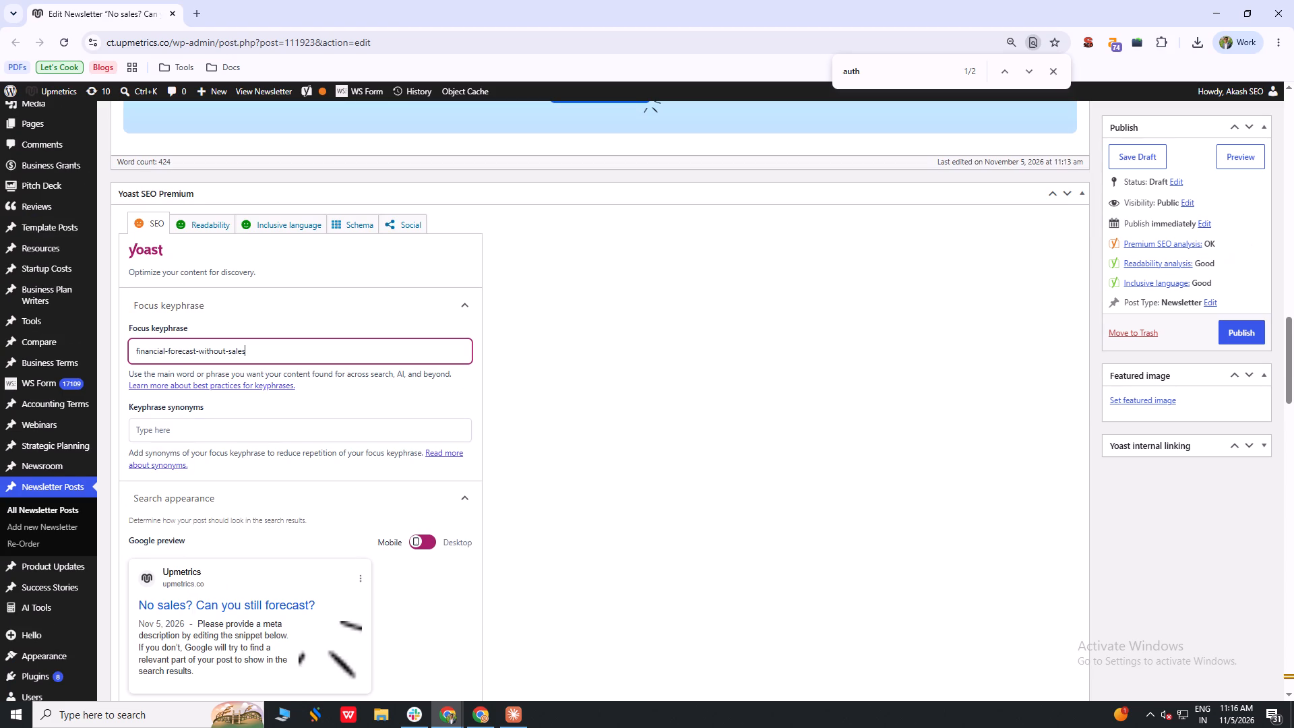
Replace the focus keyphrase's hyphens with spaces so it reads "financial forecast without sales".
{"action": "left_click", "coordinate": [170, 351]}
{"action": "key", "text": "Left"}
{"action": "key", "text": "BackSpace"}
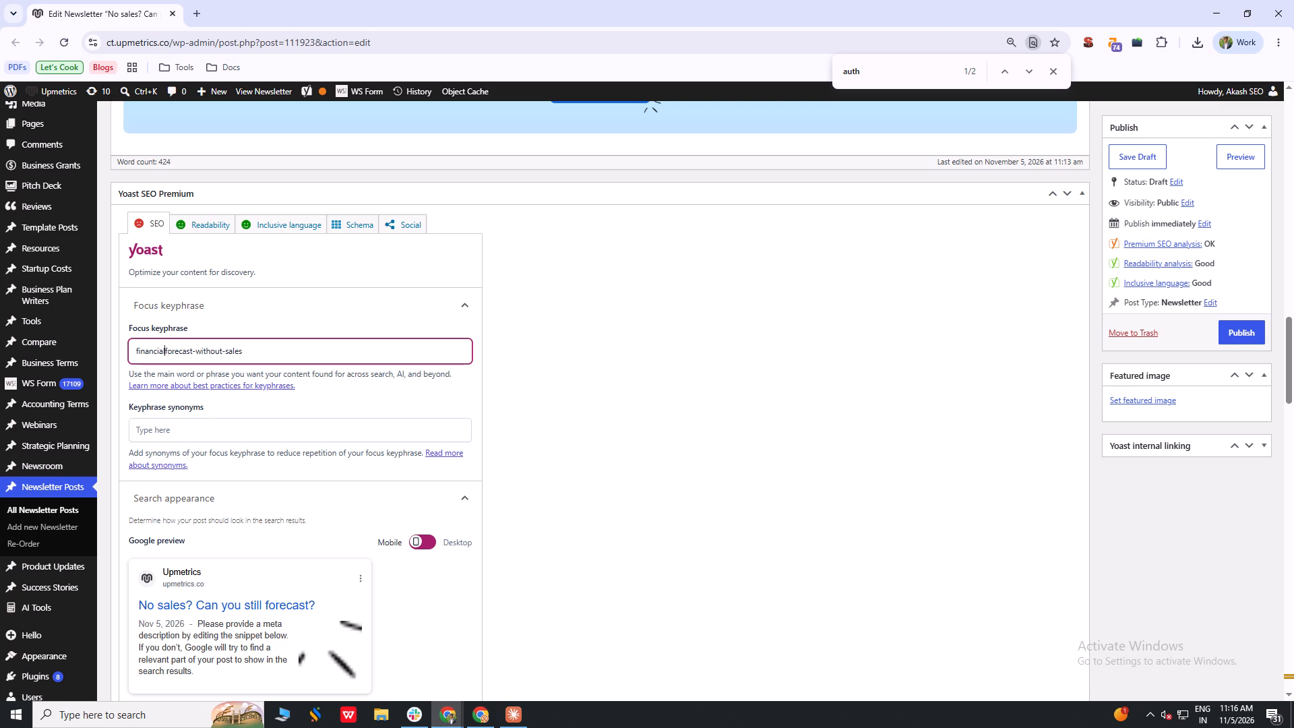
{"action": "key", "text": "space"}
{"action": "key", "text": "ctrl+Right"}
{"action": "key", "text": "Delete"}
{"action": "key", "text": "space"}
{"action": "key", "text": "ctrl+Right"}
{"action": "key", "text": "Delete"}
{"action": "key", "text": "space"}
{"action": "left_click", "coordinate": [530, 317]}
Compare the draft's body with the source Google Doc, checking the CTA placed before "In a nutshell".
{"action": "scroll", "coordinate": [588, 333], "scroll_direction": "up", "scroll_amount": 2}
{"action": "scroll", "coordinate": [584, 459], "scroll_direction": "up", "scroll_amount": 2}
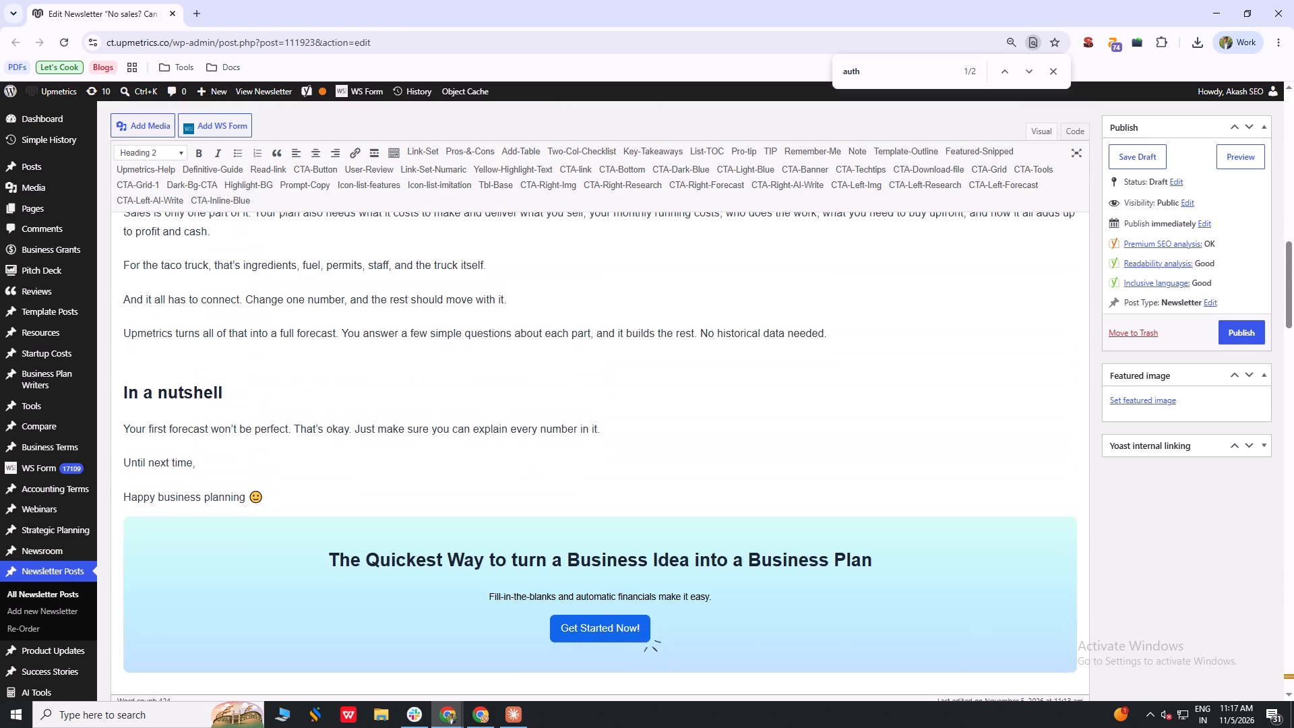
{"action": "scroll", "coordinate": [328, 450], "scroll_direction": "up", "scroll_amount": 1}
{"action": "scroll", "coordinate": [431, 482], "scroll_direction": "down", "scroll_amount": 1}
{"action": "scroll", "coordinate": [727, 468], "scroll_direction": "up", "scroll_amount": 3}
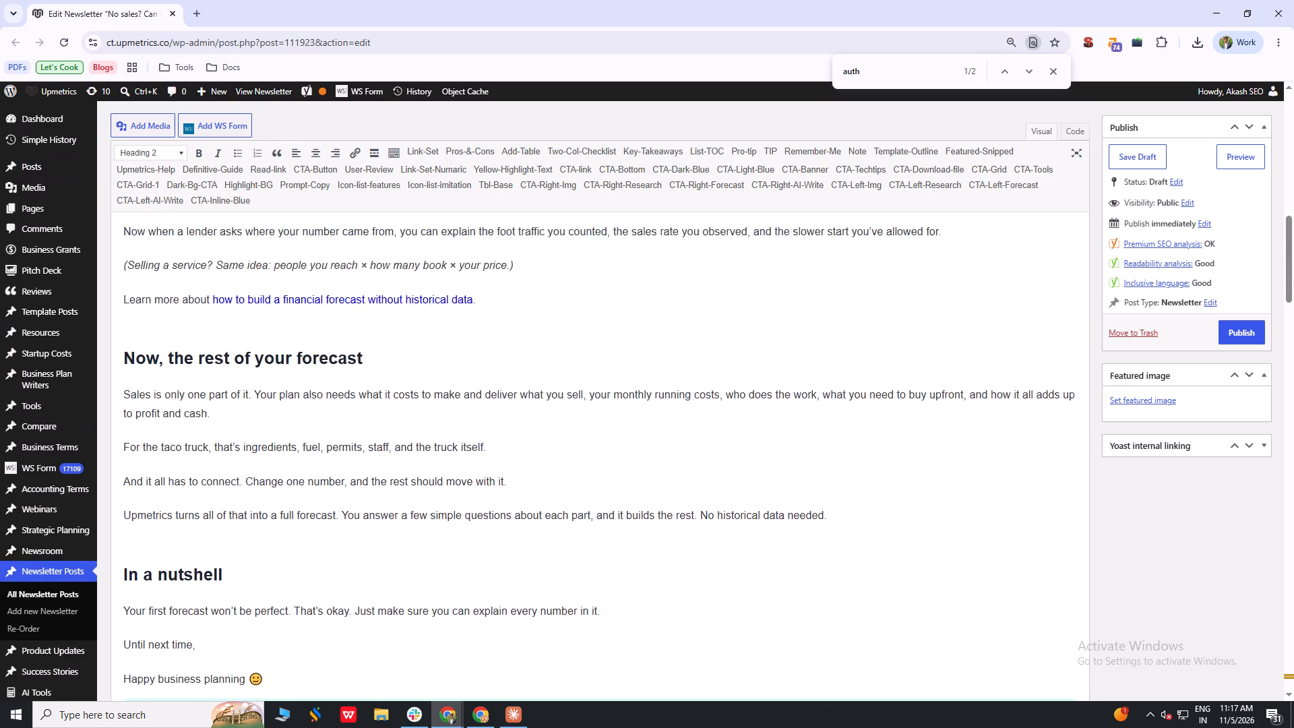
{"action": "scroll", "coordinate": [351, 439], "scroll_direction": "up", "scroll_amount": 8}
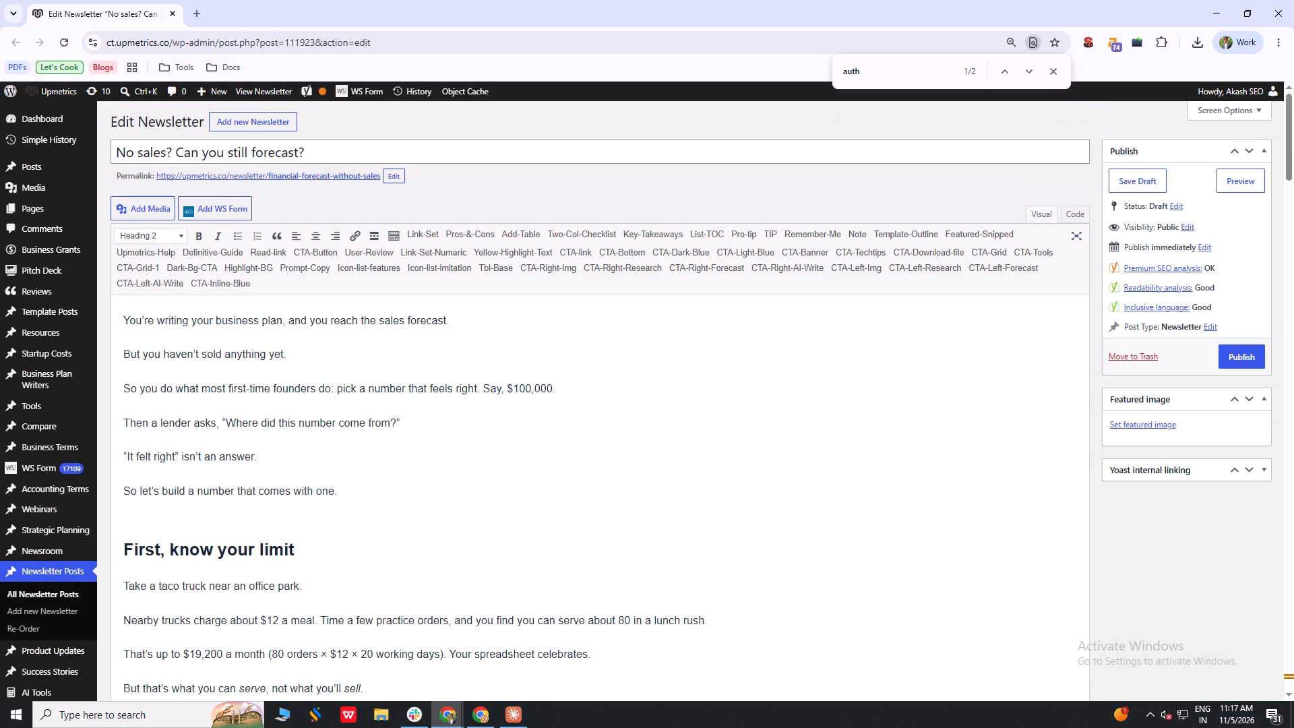
{"action": "key", "text": "alt+Tab"}
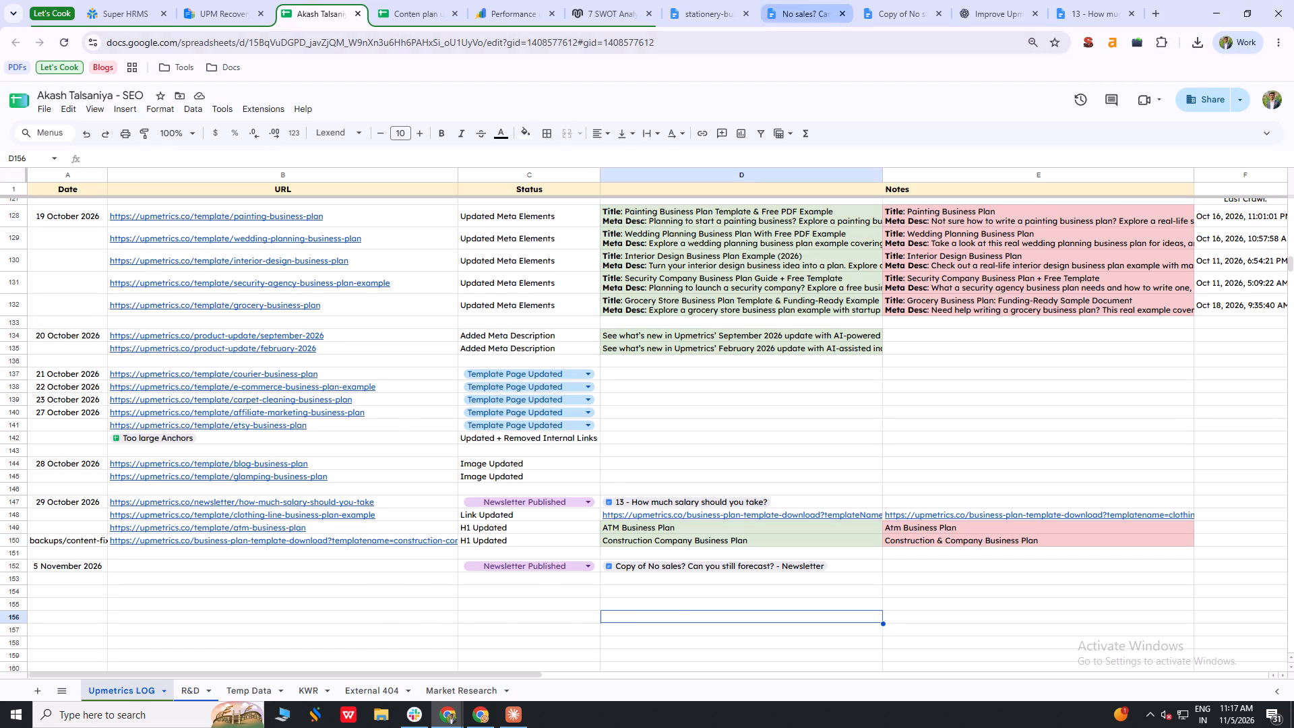
{"action": "left_click", "coordinate": [865, 0]}
{"action": "scroll", "coordinate": [532, 476], "scroll_direction": "down", "scroll_amount": 5}
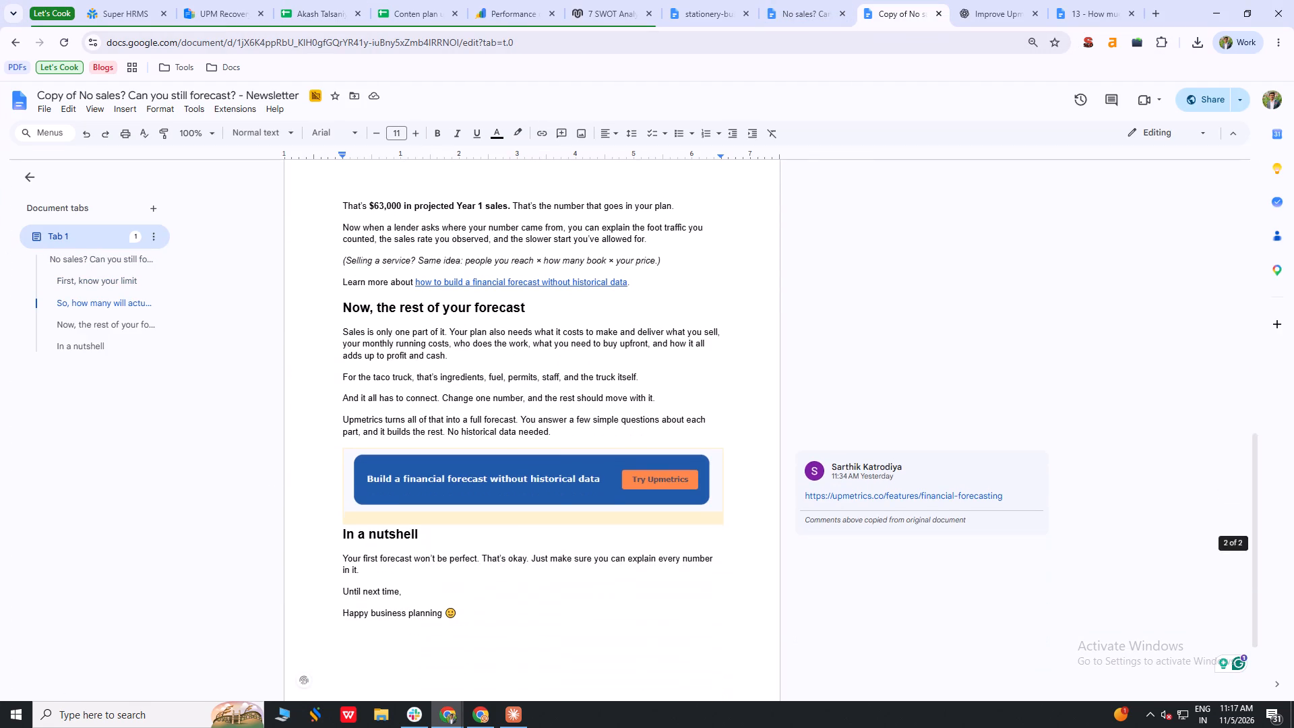
{"action": "key", "text": "alt+Tab"}
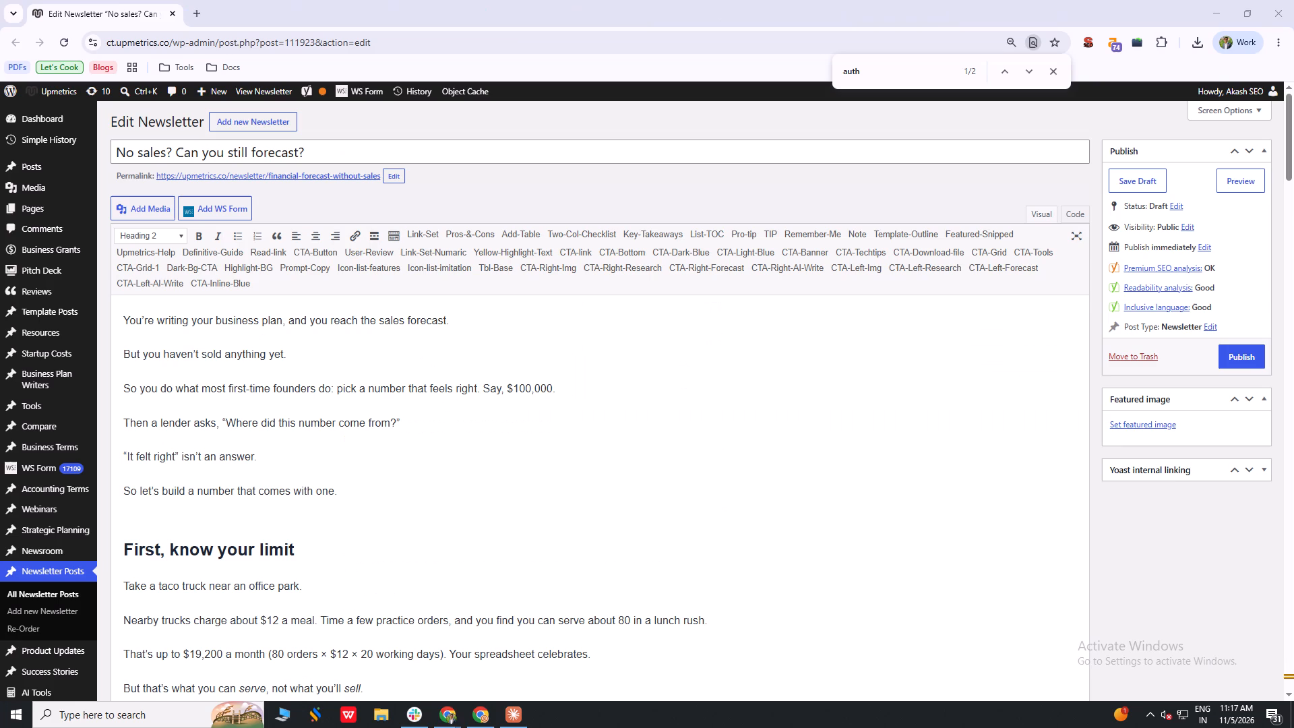
{"action": "left_click", "coordinate": [171, 520]}
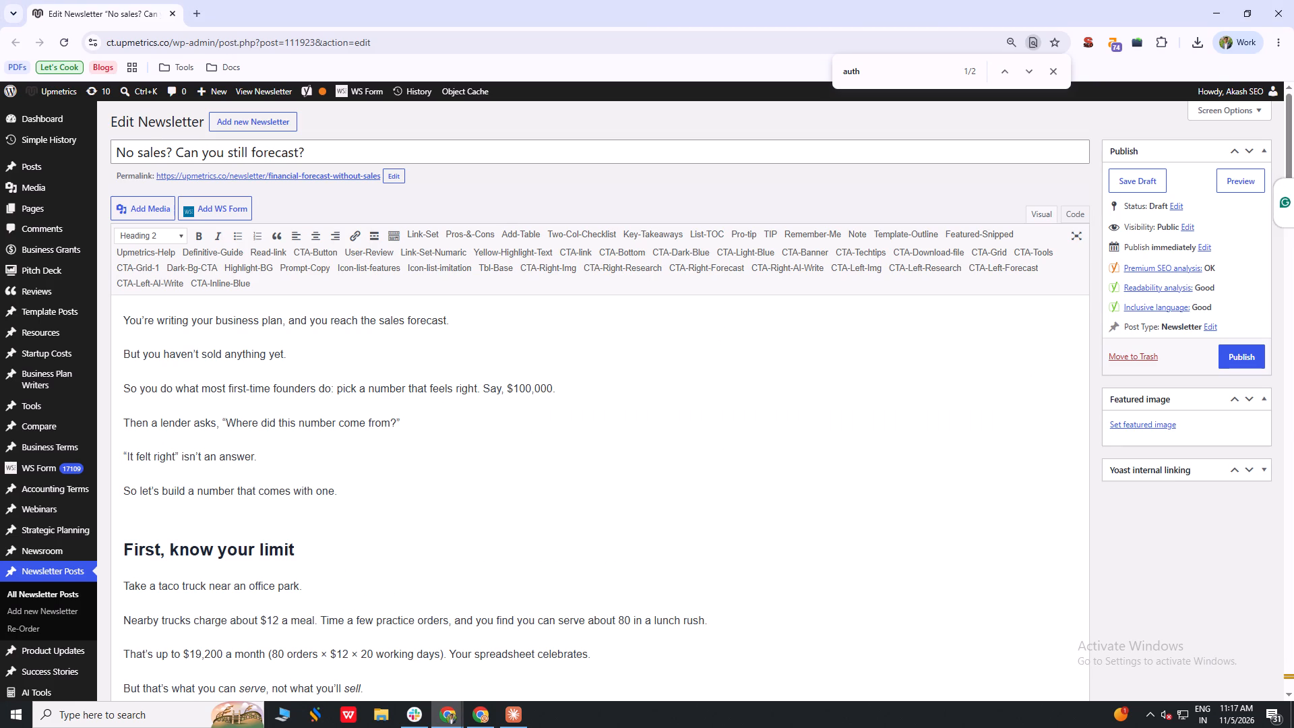
{"action": "key", "text": "alt+Tab"}
{"action": "key", "text": "alt+Tab"}
Add an empty paragraph in the WordPress draft after the sentence ending "No historical data needed.".
{"action": "scroll", "coordinate": [474, 425], "scroll_direction": "down", "scroll_amount": 3}
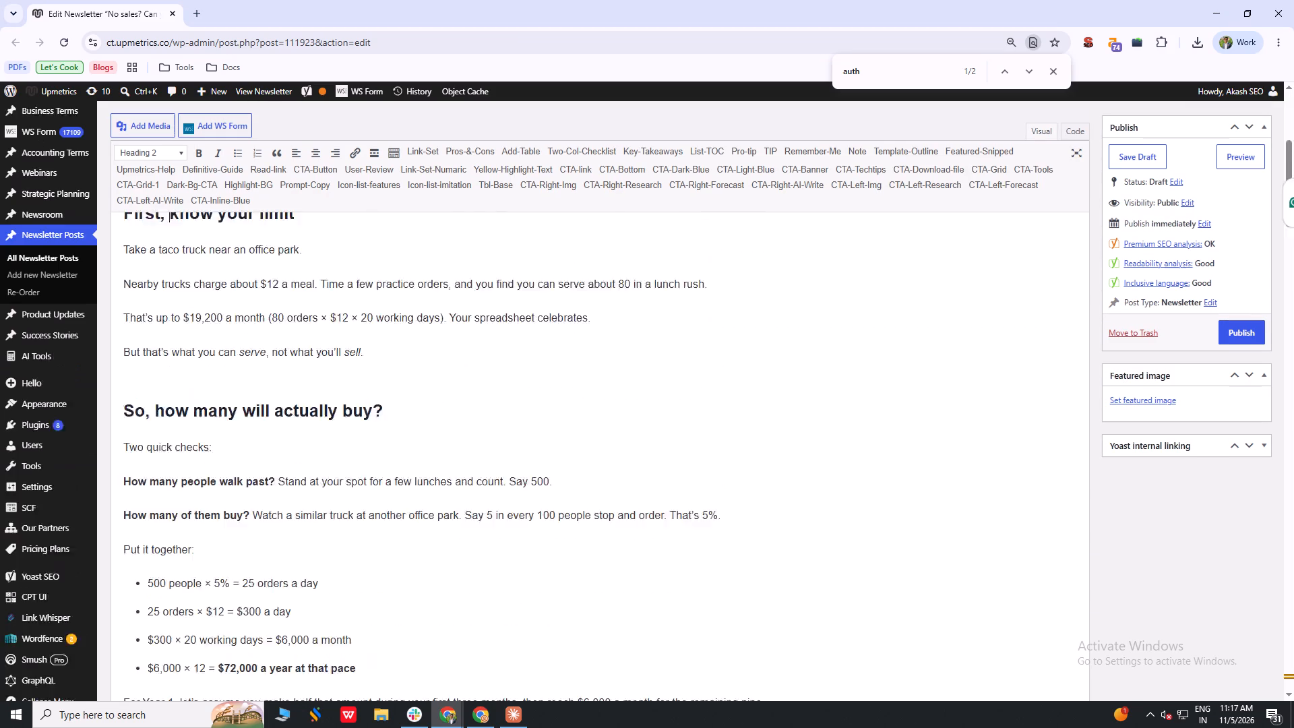
{"action": "scroll", "coordinate": [411, 424], "scroll_direction": "down", "scroll_amount": 3}
{"action": "scroll", "coordinate": [199, 422], "scroll_direction": "down", "scroll_amount": 1}
{"action": "left_click", "coordinate": [864, 455]}
{"action": "key", "text": "Return"}
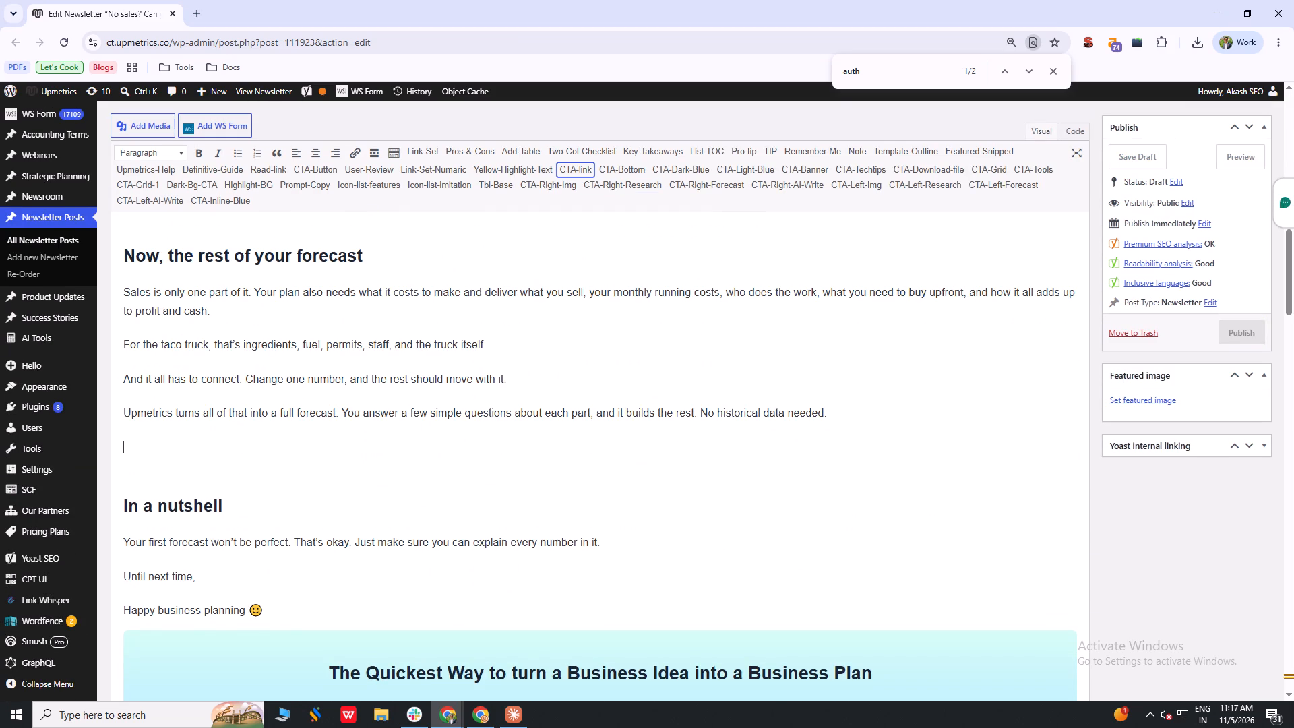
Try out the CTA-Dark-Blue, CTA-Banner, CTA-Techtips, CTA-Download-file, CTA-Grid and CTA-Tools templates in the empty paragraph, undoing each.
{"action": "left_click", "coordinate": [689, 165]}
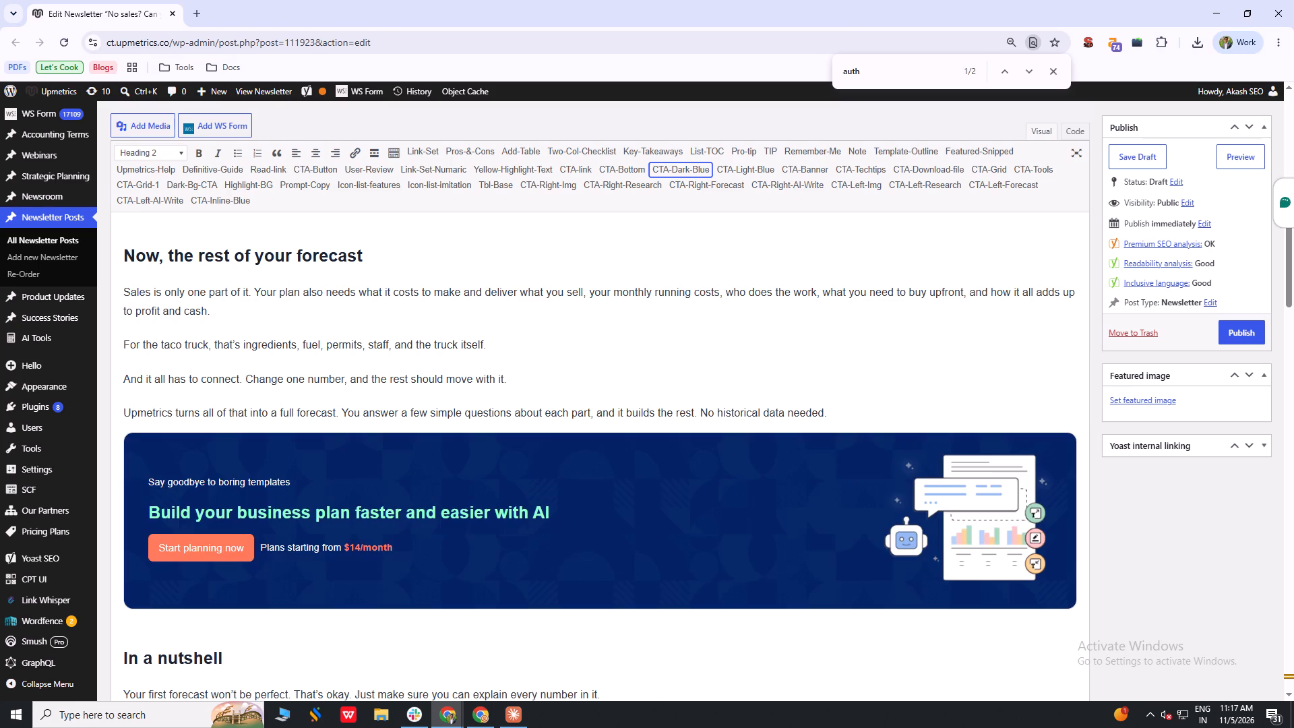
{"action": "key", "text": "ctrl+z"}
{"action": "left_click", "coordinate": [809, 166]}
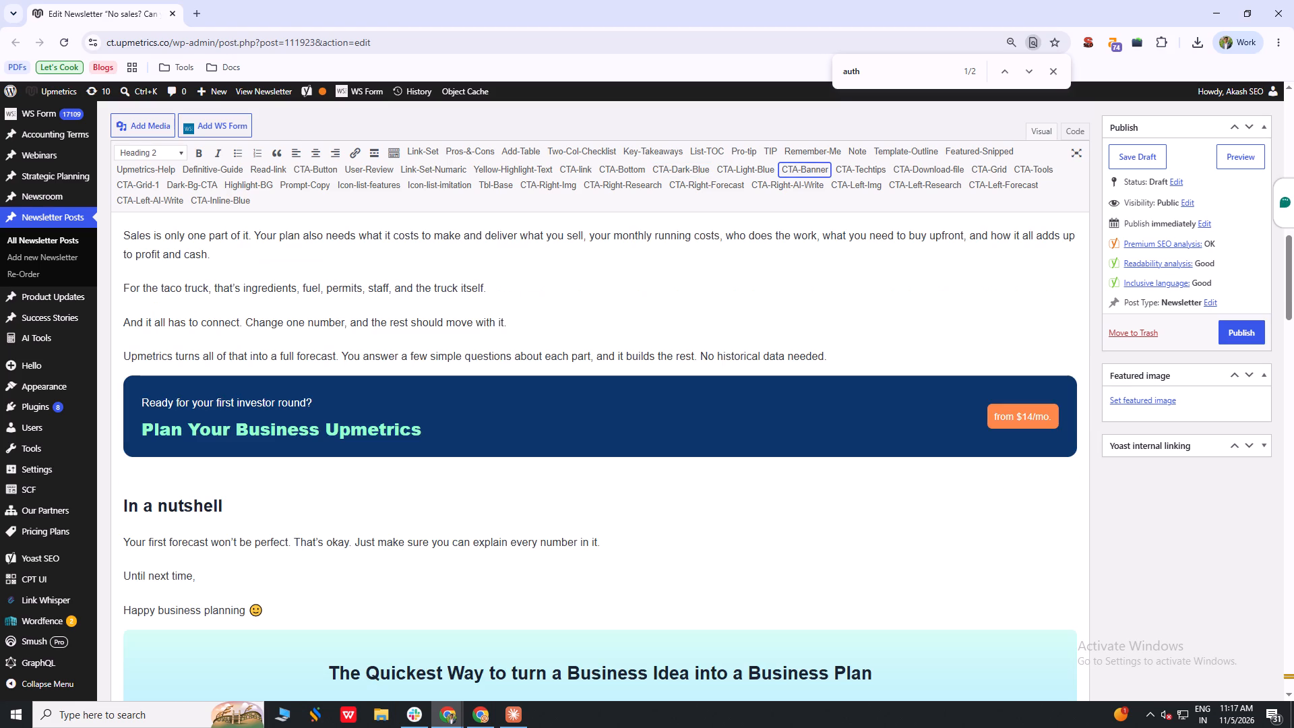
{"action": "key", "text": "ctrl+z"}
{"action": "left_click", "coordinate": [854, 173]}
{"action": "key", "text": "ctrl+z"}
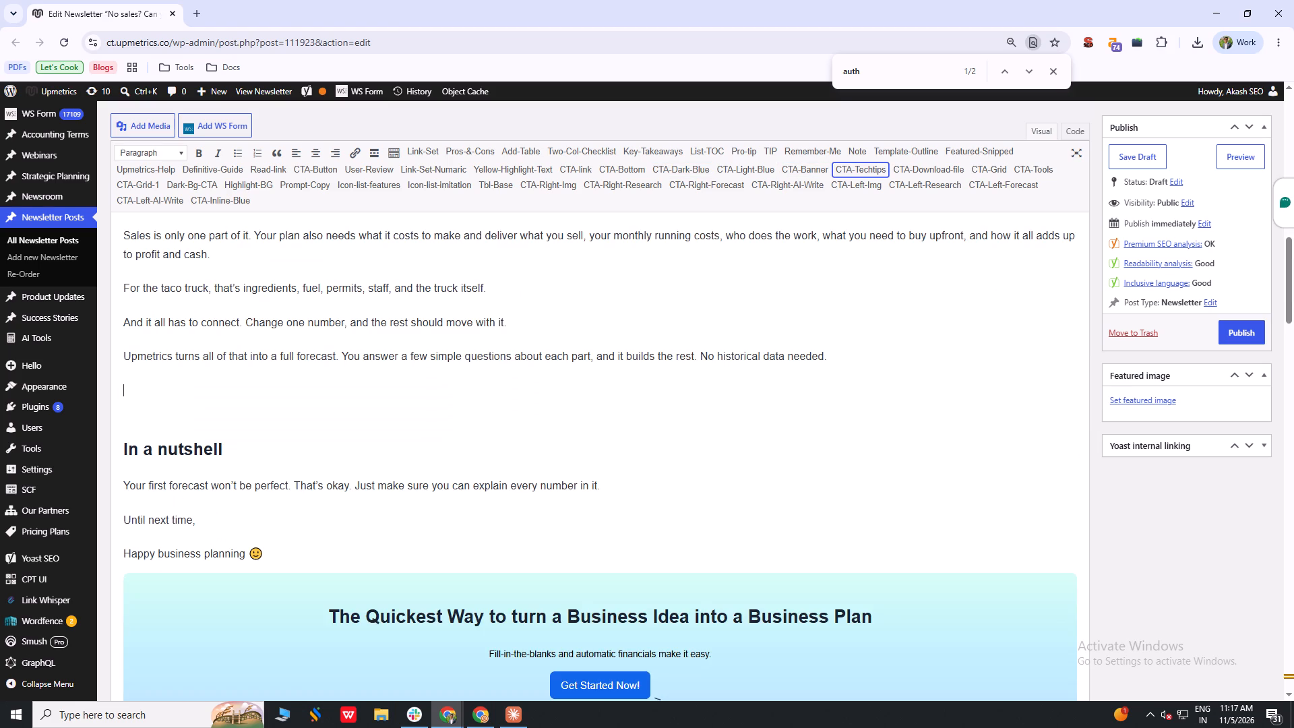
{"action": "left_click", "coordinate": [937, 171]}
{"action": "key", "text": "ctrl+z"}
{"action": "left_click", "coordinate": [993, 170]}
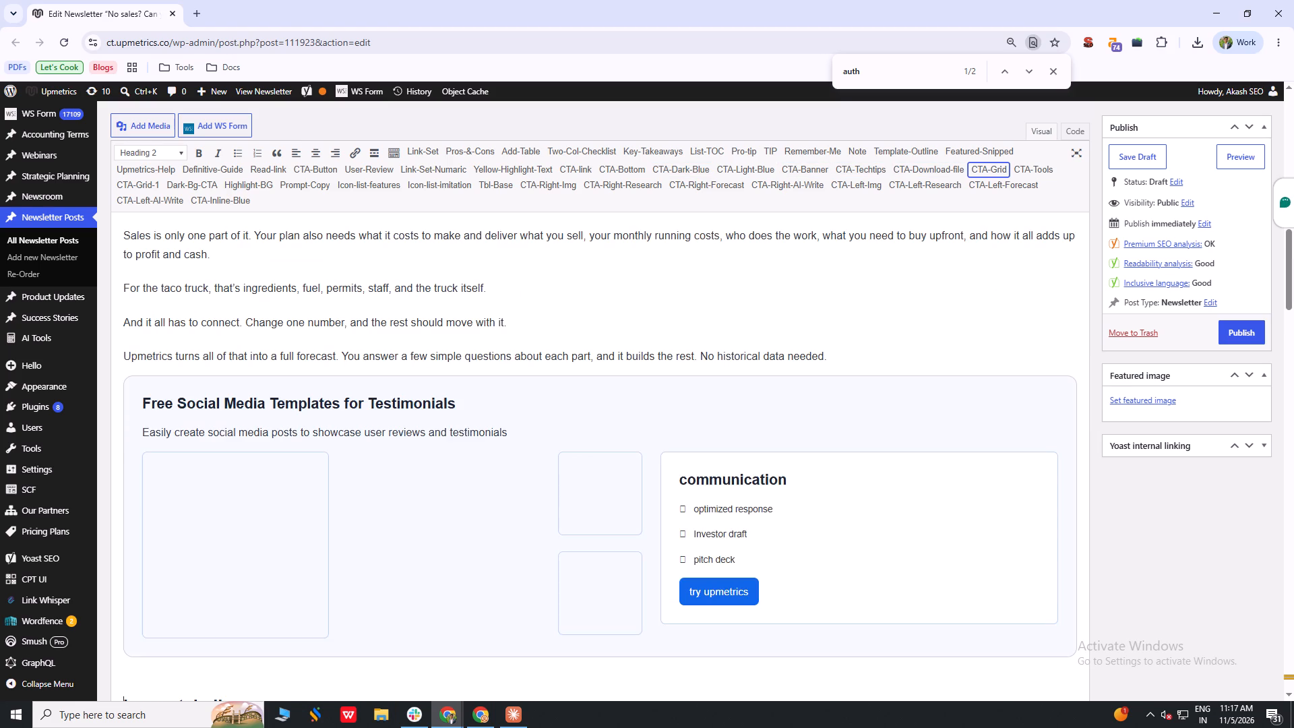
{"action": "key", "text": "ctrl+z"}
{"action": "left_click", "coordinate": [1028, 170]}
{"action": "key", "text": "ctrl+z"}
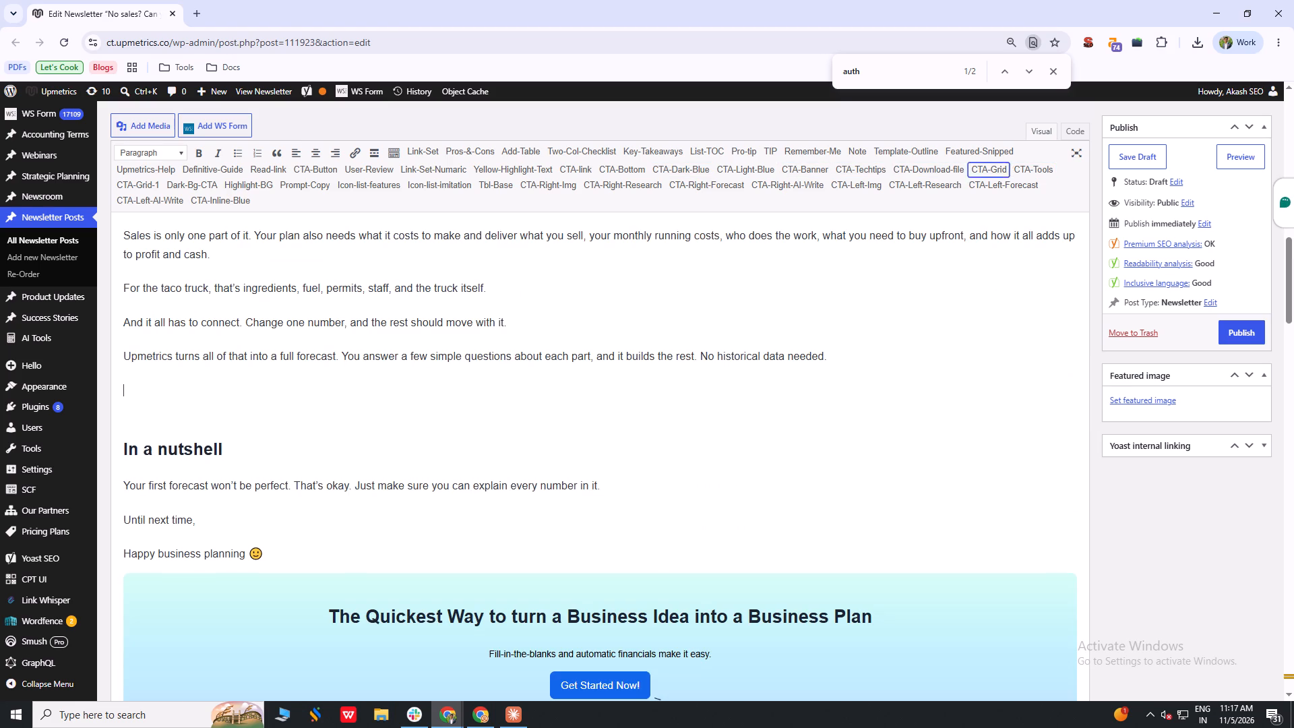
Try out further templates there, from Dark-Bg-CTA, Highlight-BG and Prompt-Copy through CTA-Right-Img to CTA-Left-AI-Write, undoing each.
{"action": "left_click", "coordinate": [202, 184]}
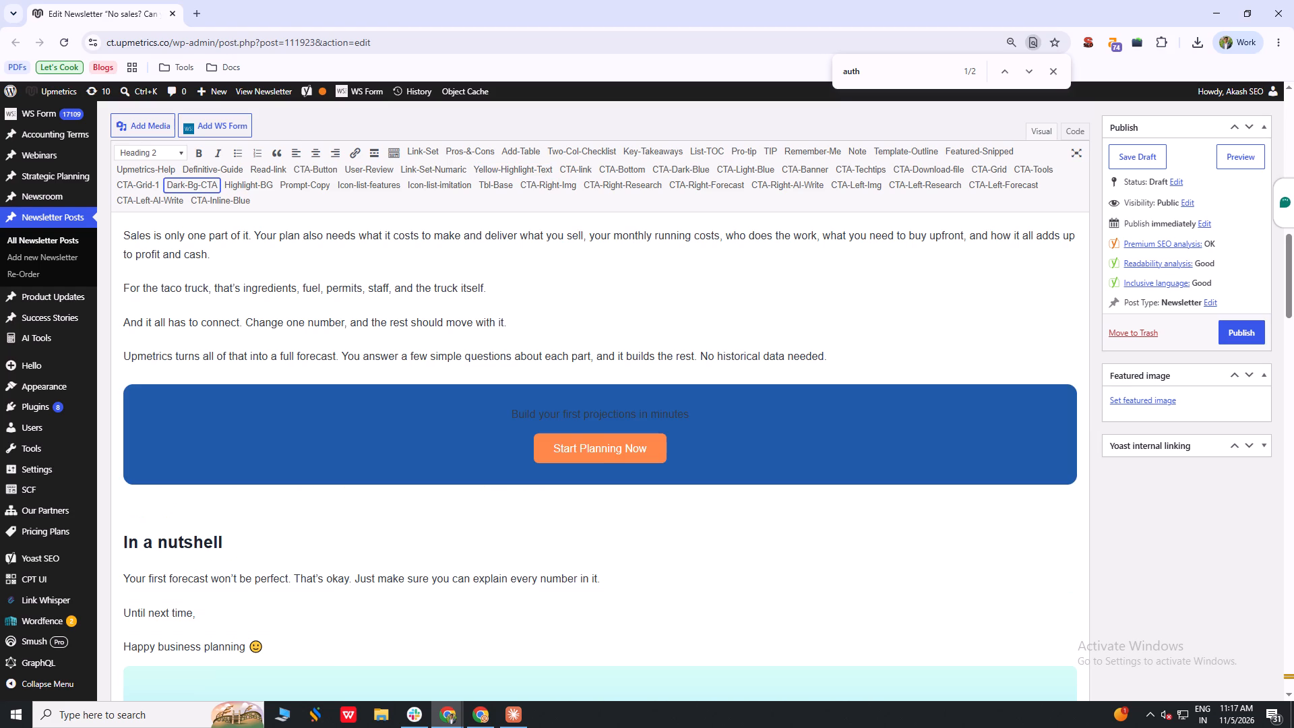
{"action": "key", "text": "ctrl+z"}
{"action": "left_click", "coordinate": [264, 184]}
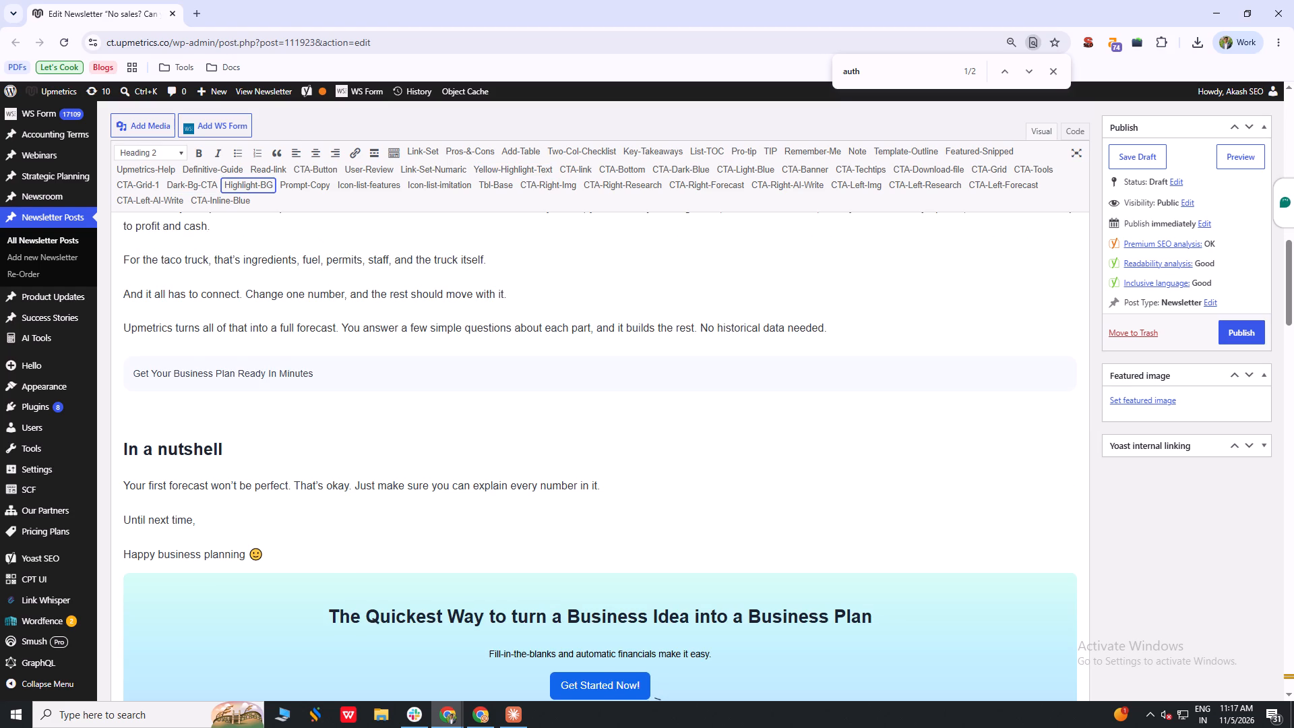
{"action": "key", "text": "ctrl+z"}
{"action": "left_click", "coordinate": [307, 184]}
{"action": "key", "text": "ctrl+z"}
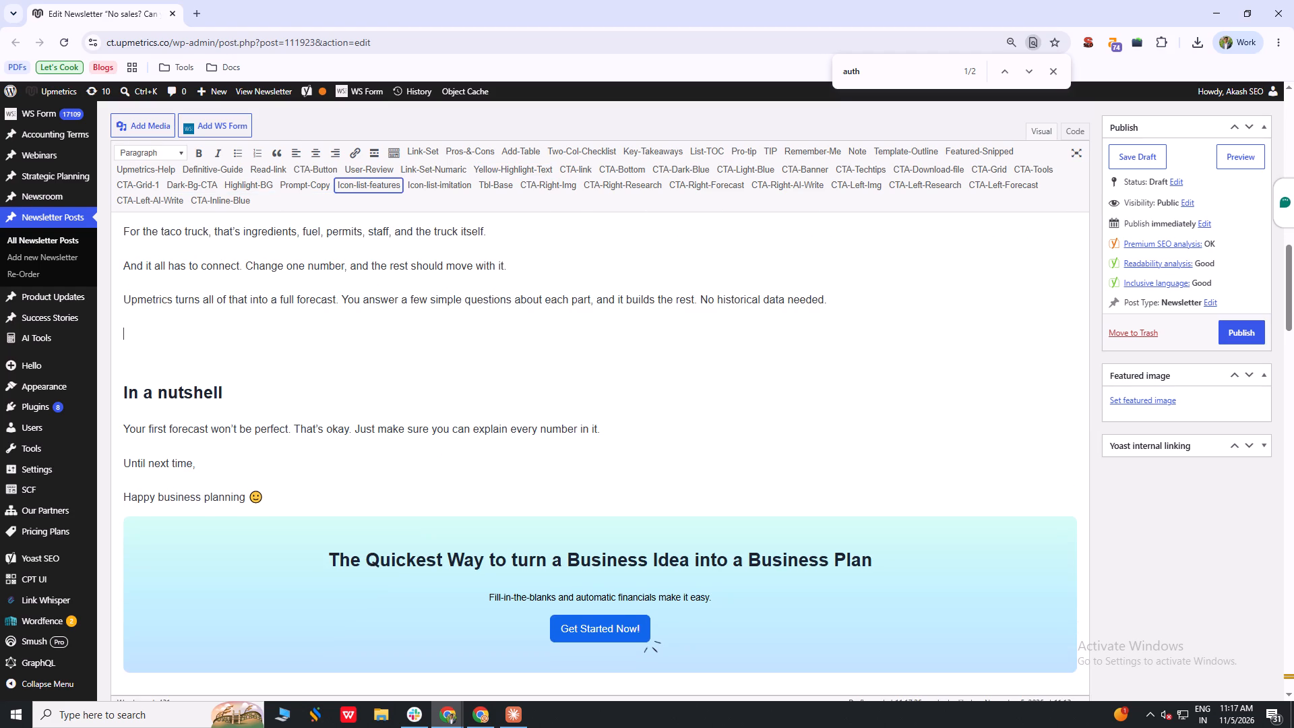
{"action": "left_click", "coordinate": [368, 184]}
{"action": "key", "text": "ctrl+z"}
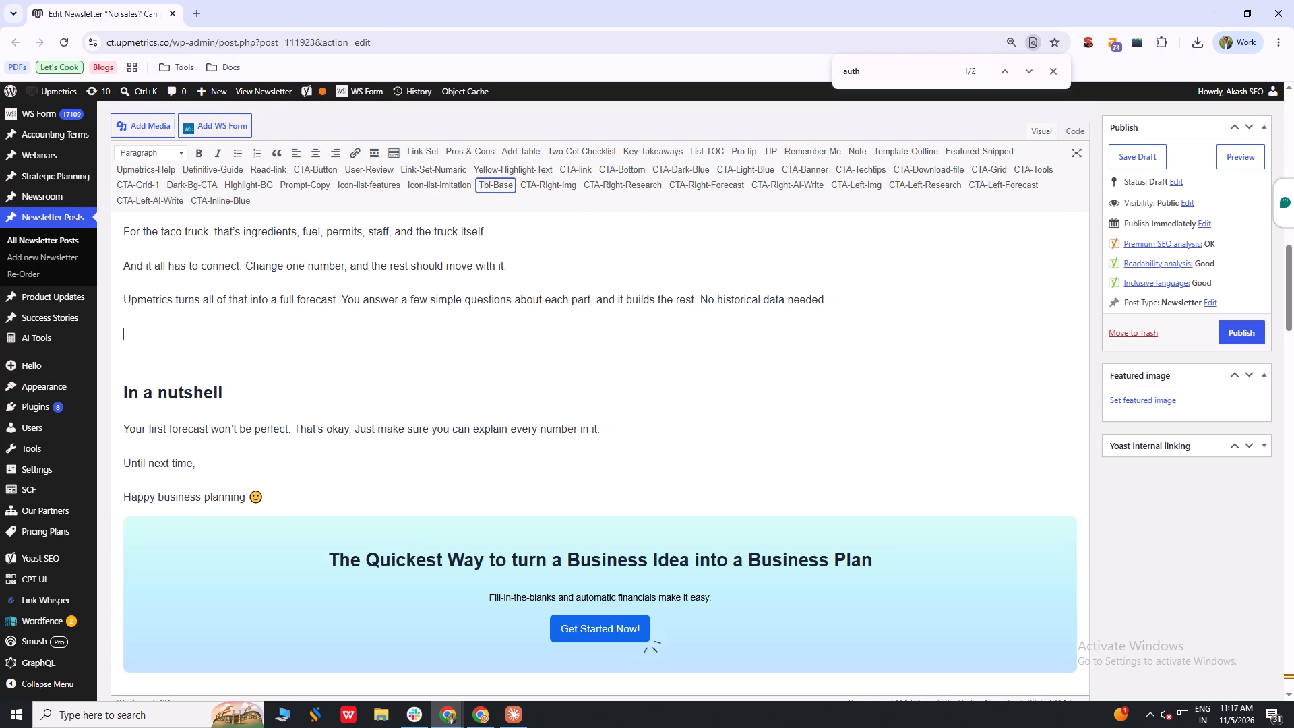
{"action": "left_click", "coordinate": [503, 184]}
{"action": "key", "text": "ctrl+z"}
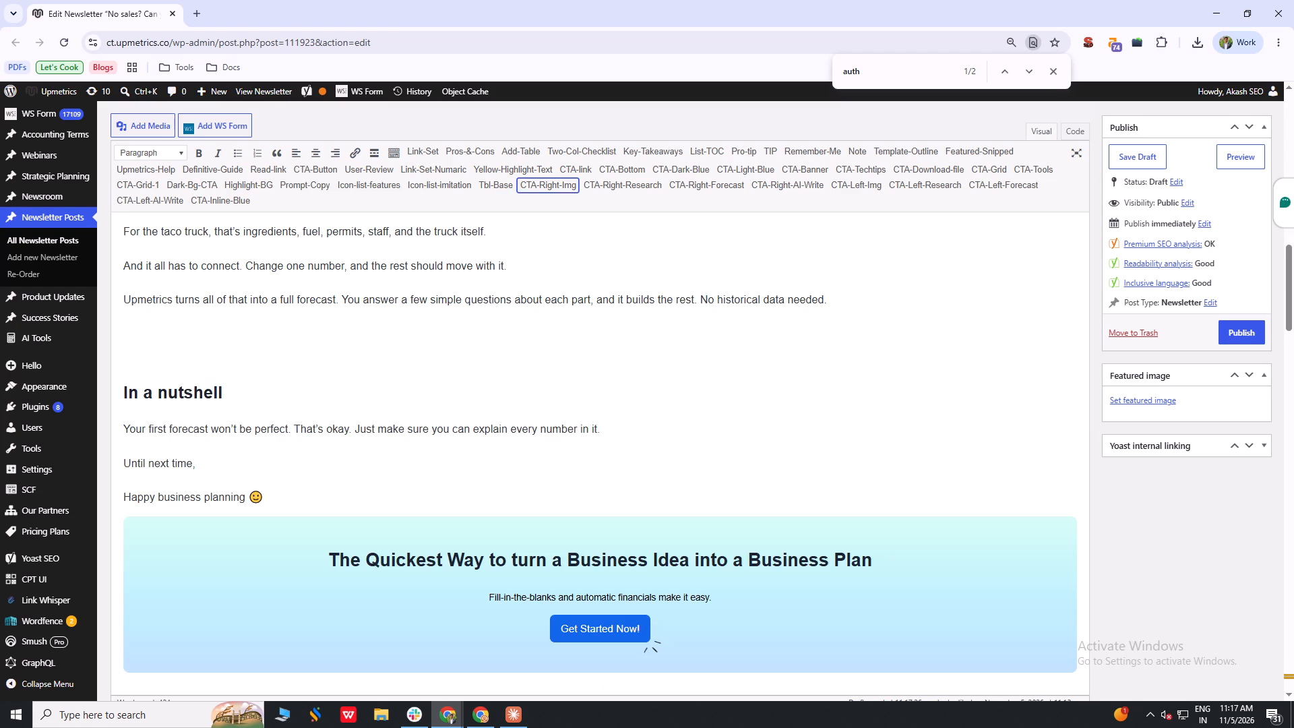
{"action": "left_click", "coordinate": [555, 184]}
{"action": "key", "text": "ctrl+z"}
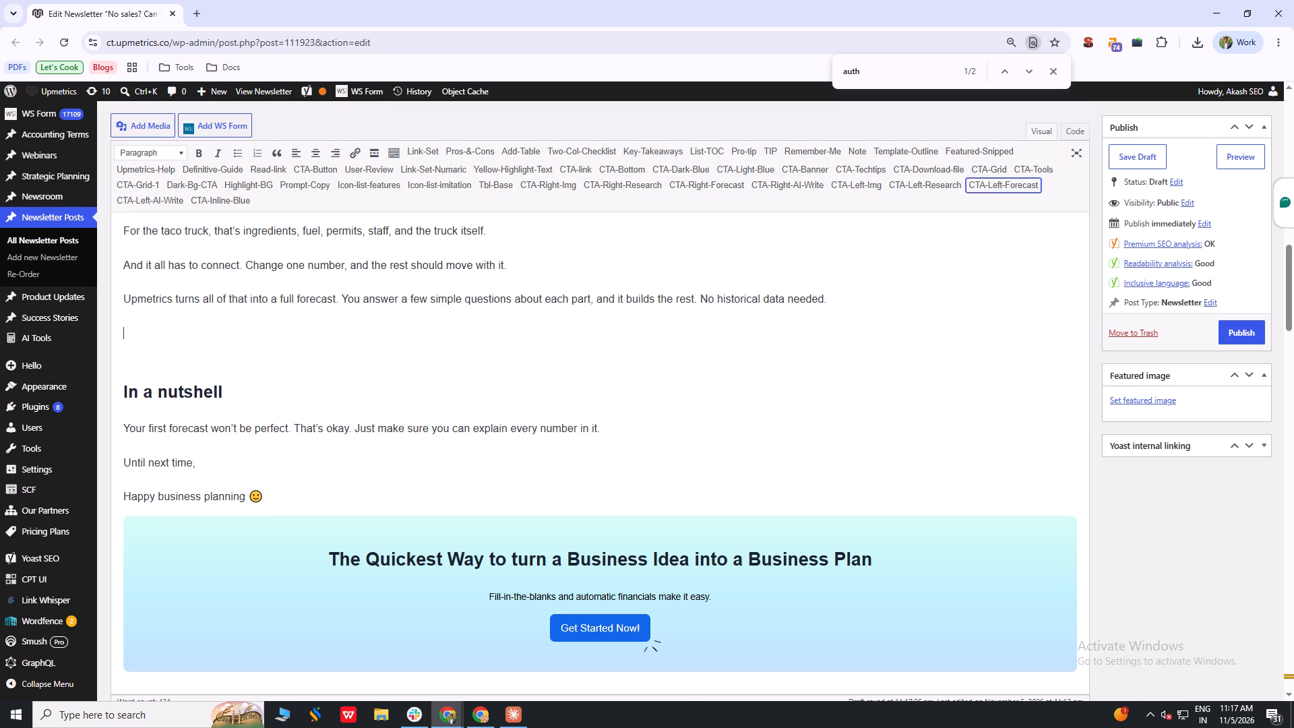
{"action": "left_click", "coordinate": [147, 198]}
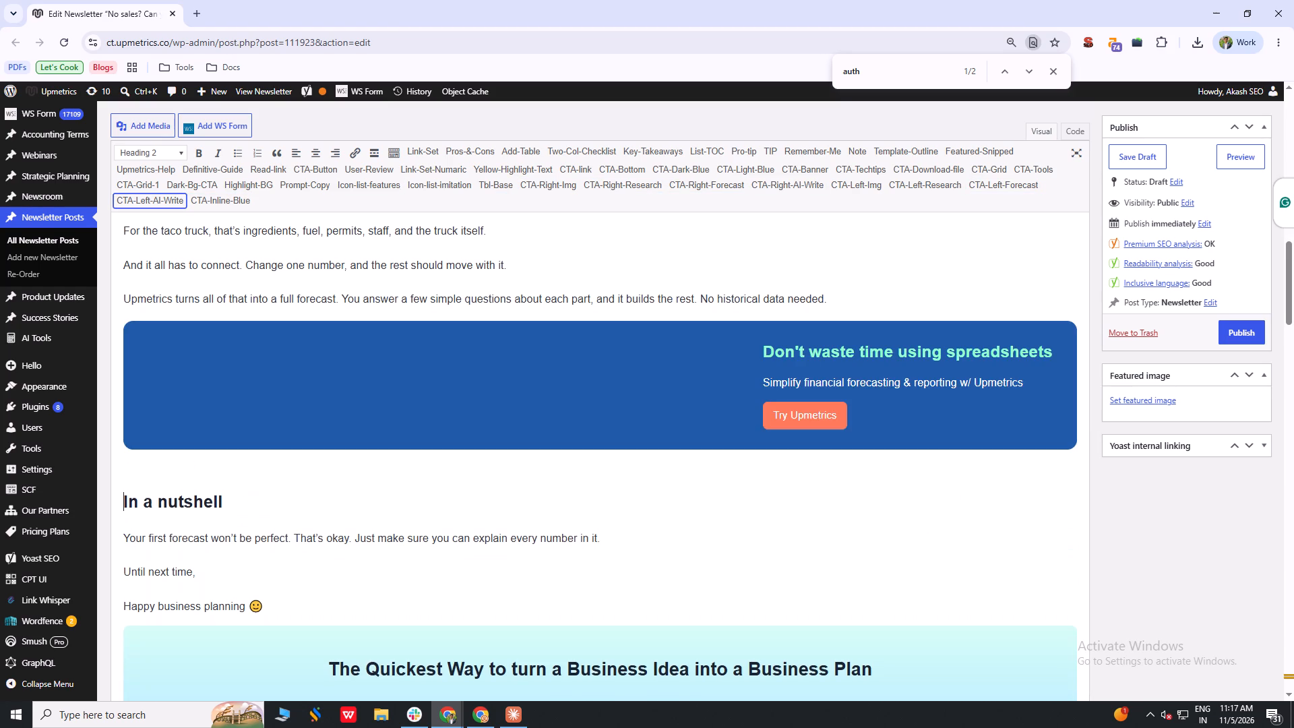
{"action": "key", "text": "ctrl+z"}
Insert the CTA-Inline-Blue template before "In a nutshell" and compare it with the banner in the source Google Doc.
{"action": "left_click", "coordinate": [208, 202]}
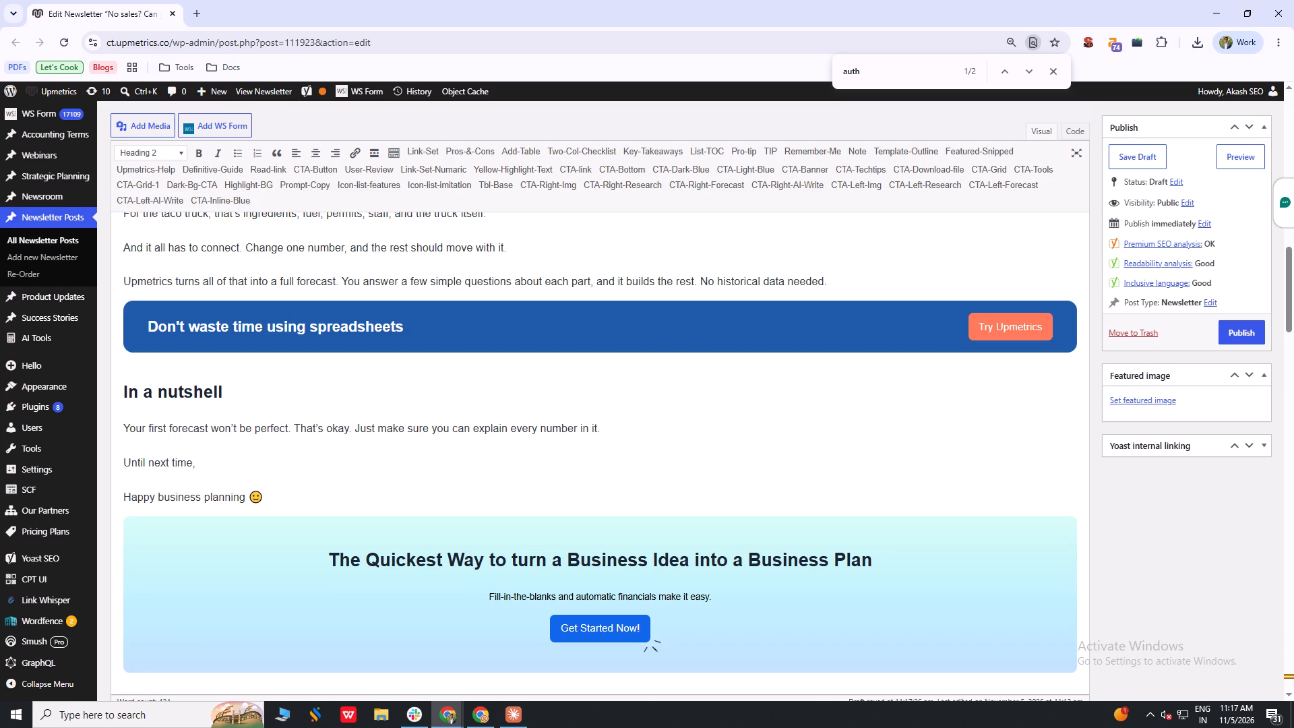
{"action": "key", "text": "alt+Tab"}
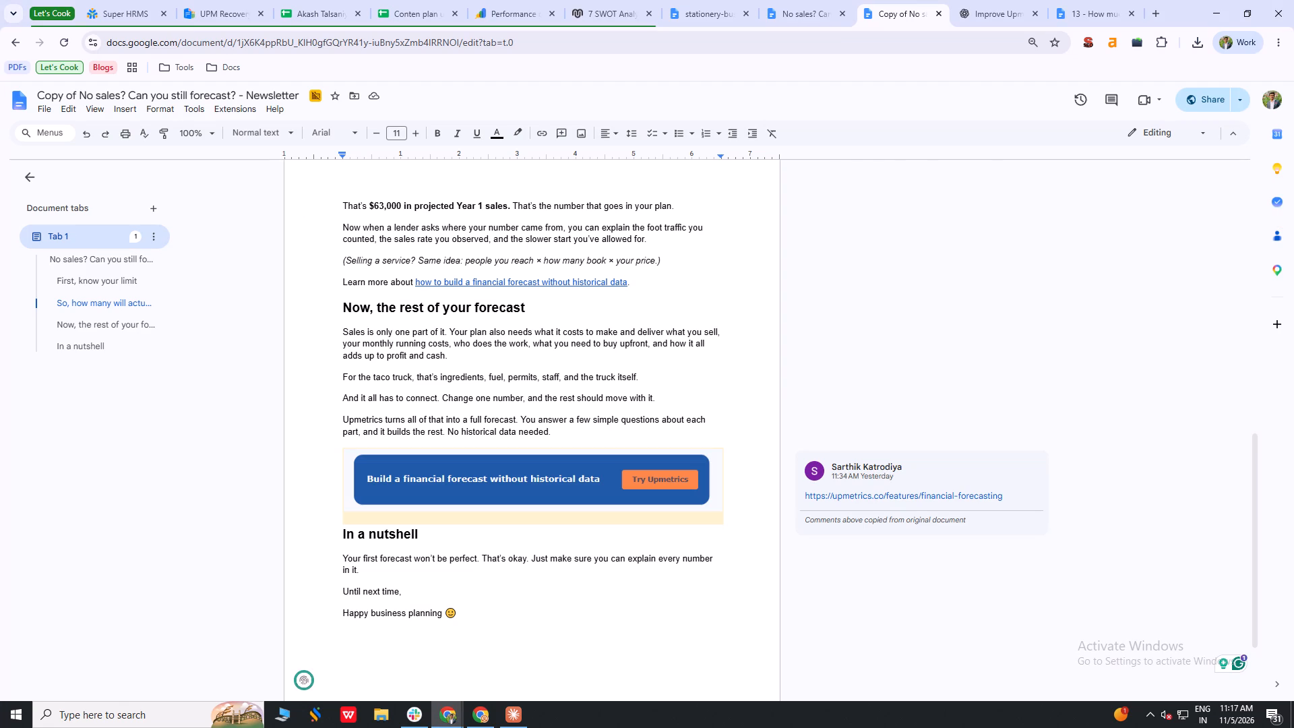
{"action": "key", "text": "alt+Tab"}
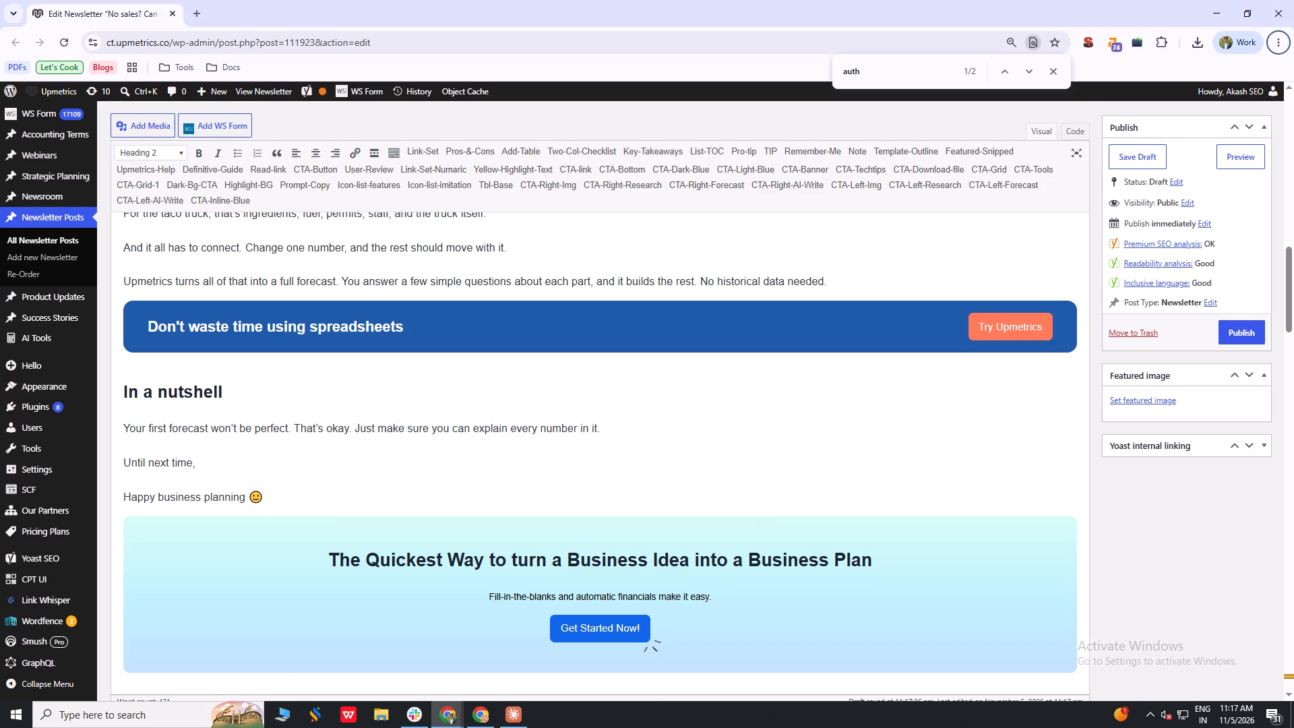
Replace "waste time using spreadsheets" in the inline CTA with "Build a financial forecast without historic data", checking the wording against the Google Doc.
{"action": "left_click", "coordinate": [346, 326]}
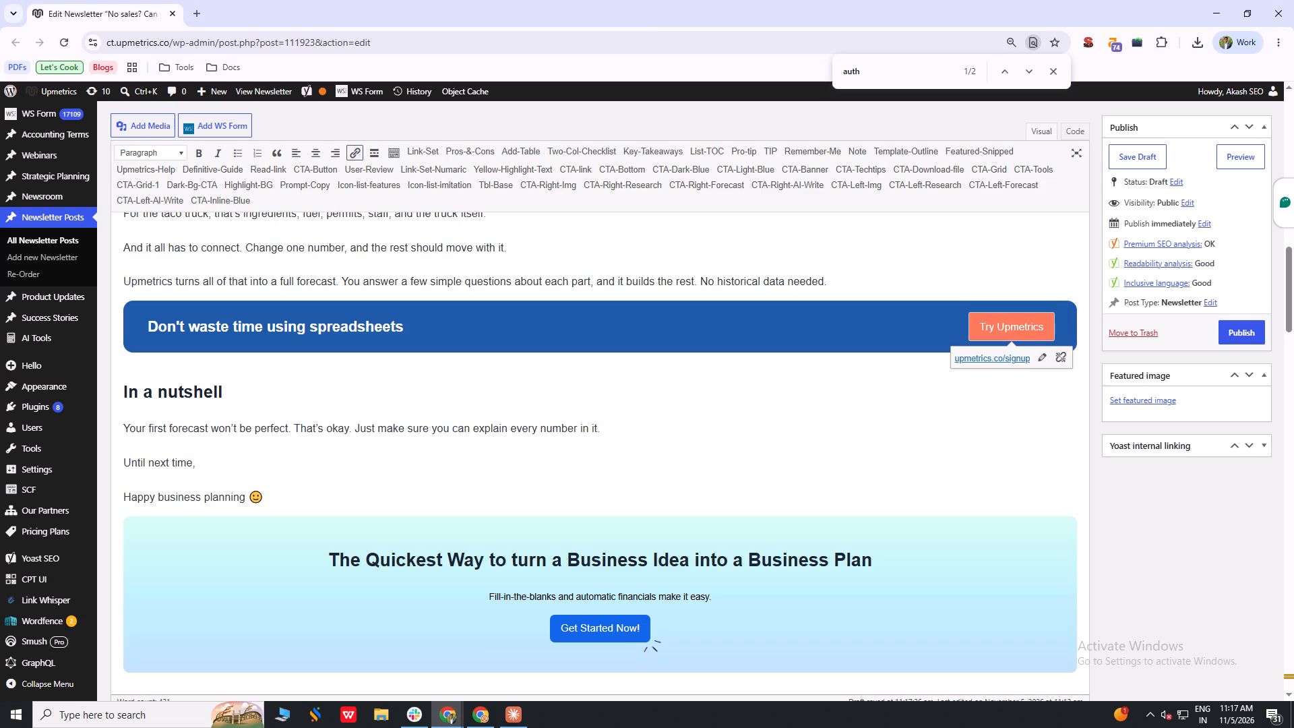
{"action": "key", "text": "ctrl+Left"}
{"action": "key", "text": "ctrl+shift+Left"}
{"action": "key", "text": "ctrl+shift+Left"}
{"action": "key", "text": "ctrl+shift+Left"}
{"action": "key", "text": "ctrl+shift+Left"}
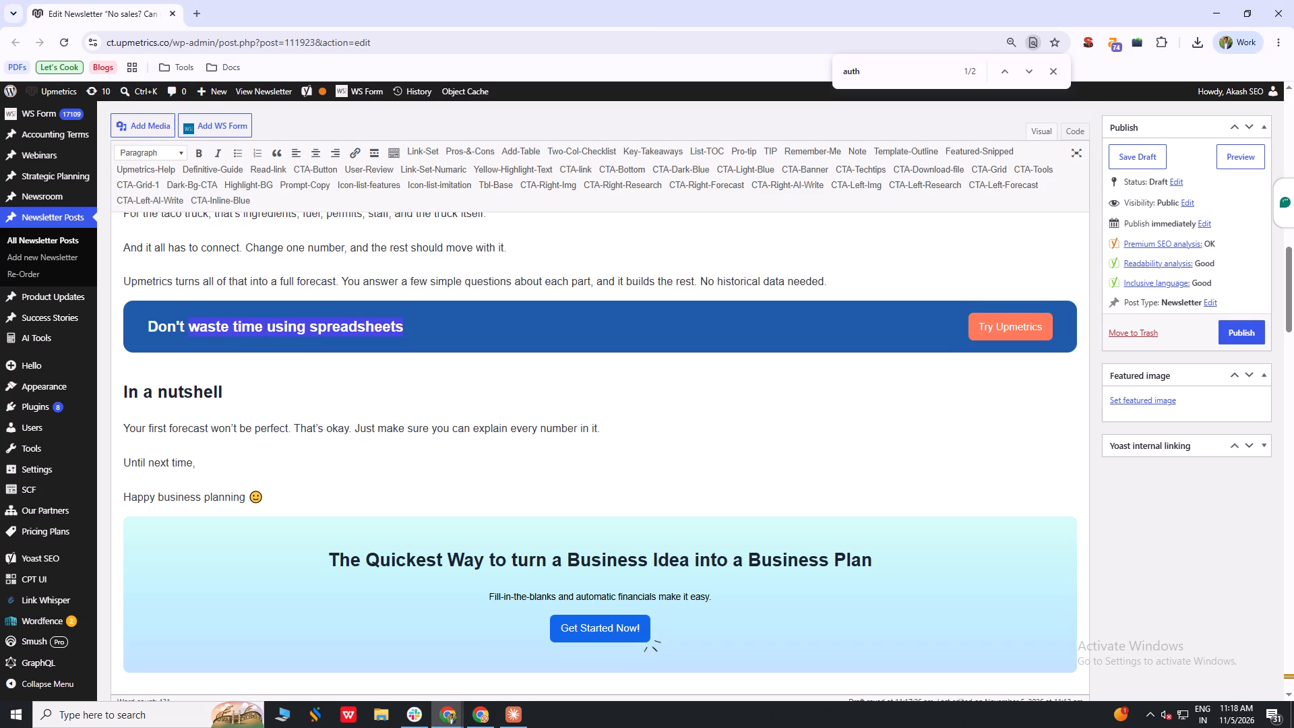
{"action": "type", "text": "Bu"}
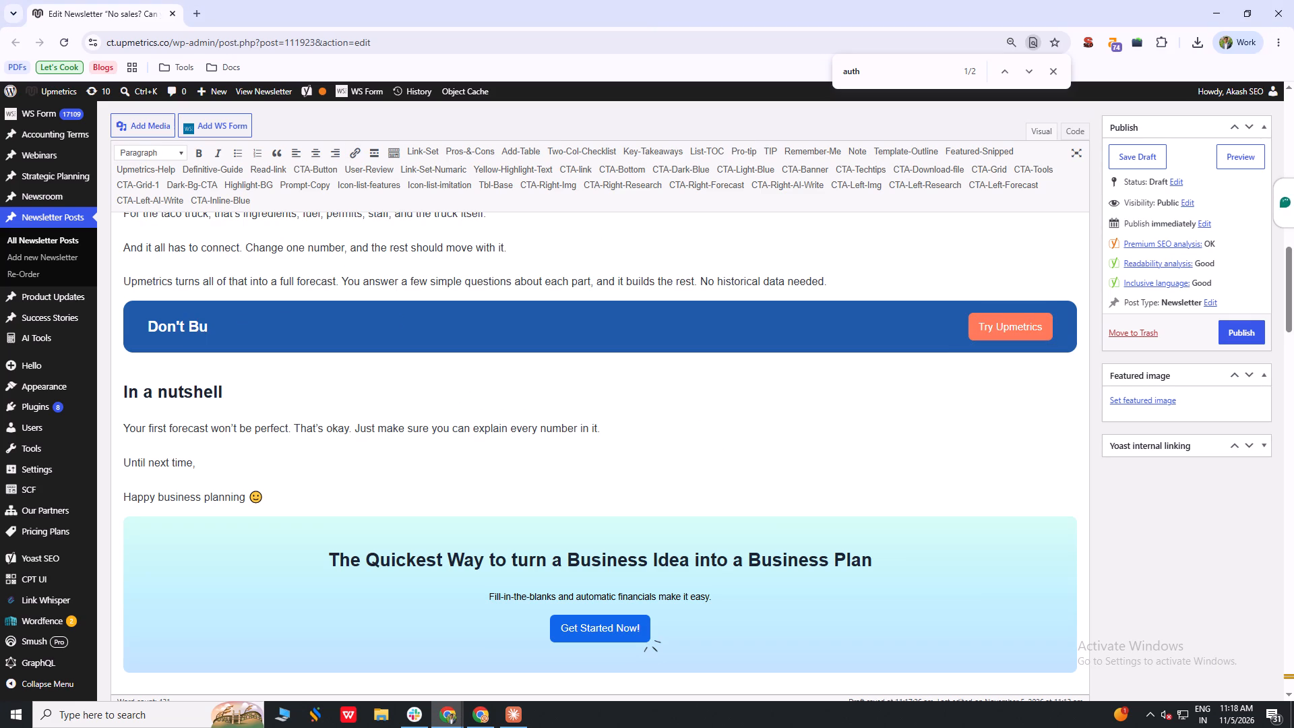
{"action": "type", "text": "ild"}
{"action": "key", "text": "alt+Tab"}
{"action": "key", "text": "alt+Tab"}
{"action": "key", "text": "space"}
{"action": "type", "text": "a"}
{"action": "key", "text": "space"}
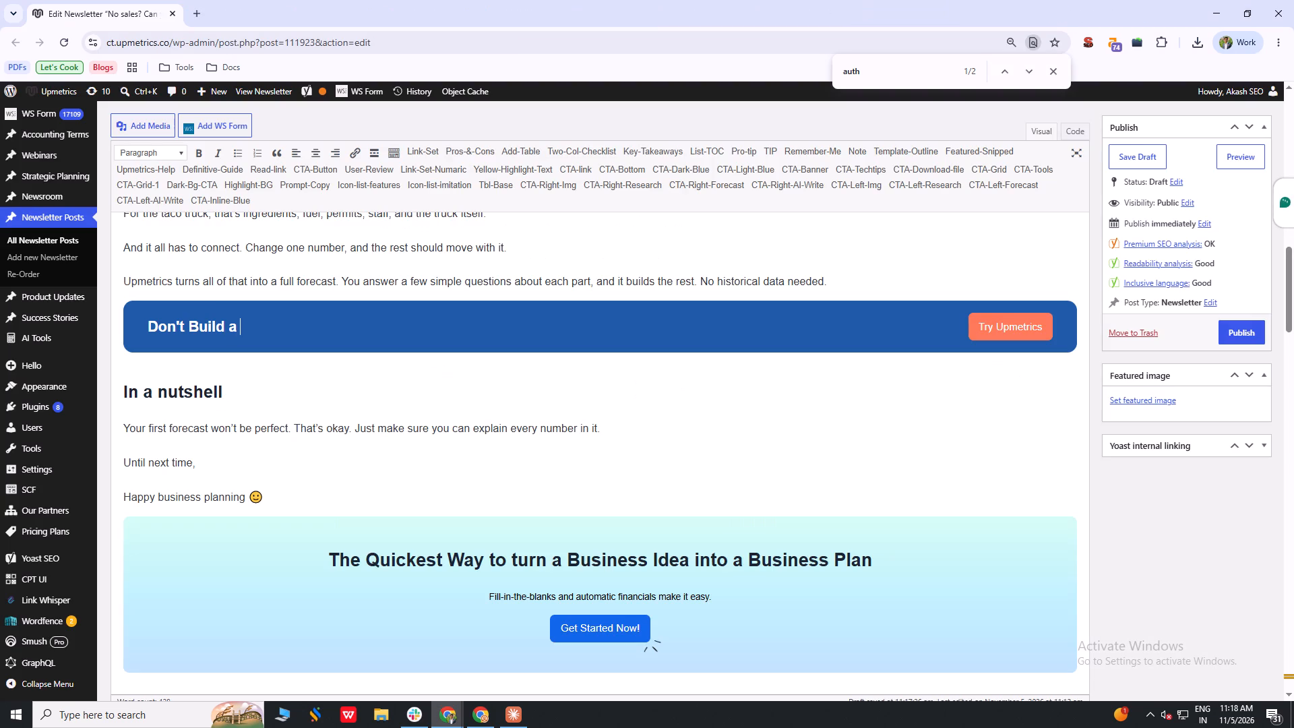
{"action": "type", "text": "financial"}
{"action": "key", "text": "space"}
{"action": "key", "text": "alt+Tab"}
{"action": "key", "text": "alt+Tab"}
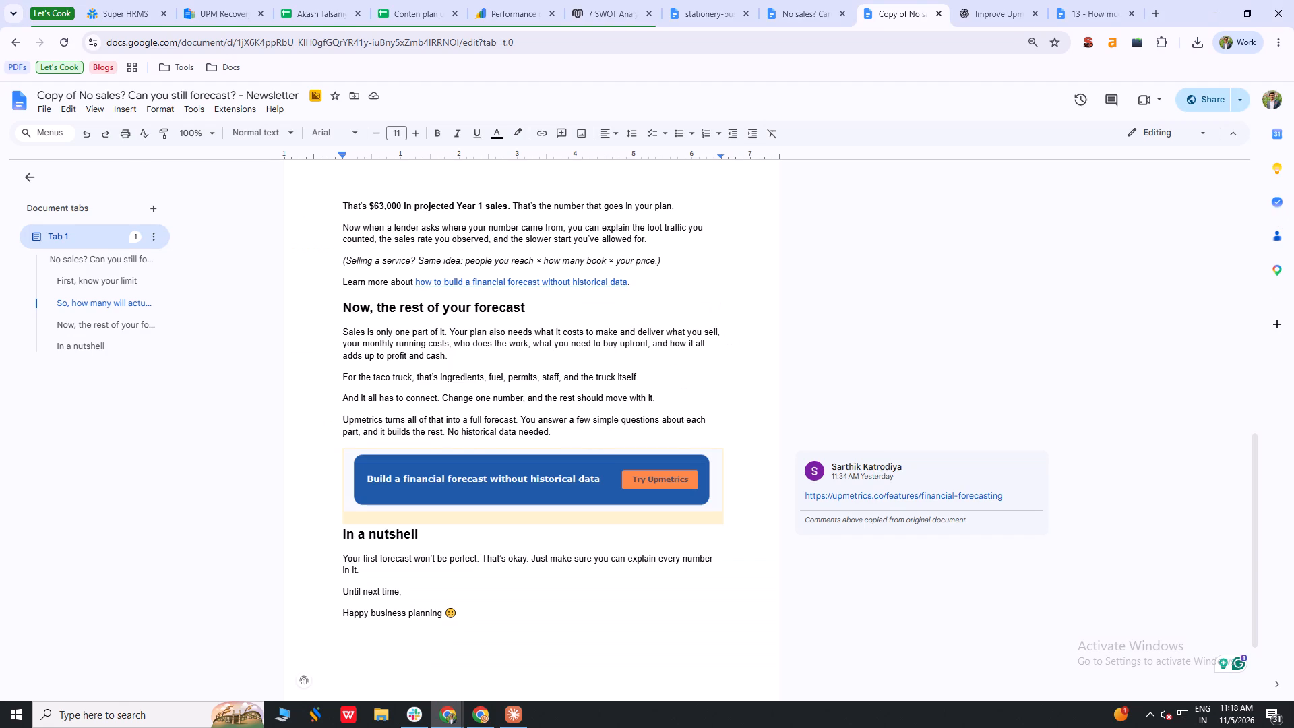
{"action": "type", "text": "forecast"}
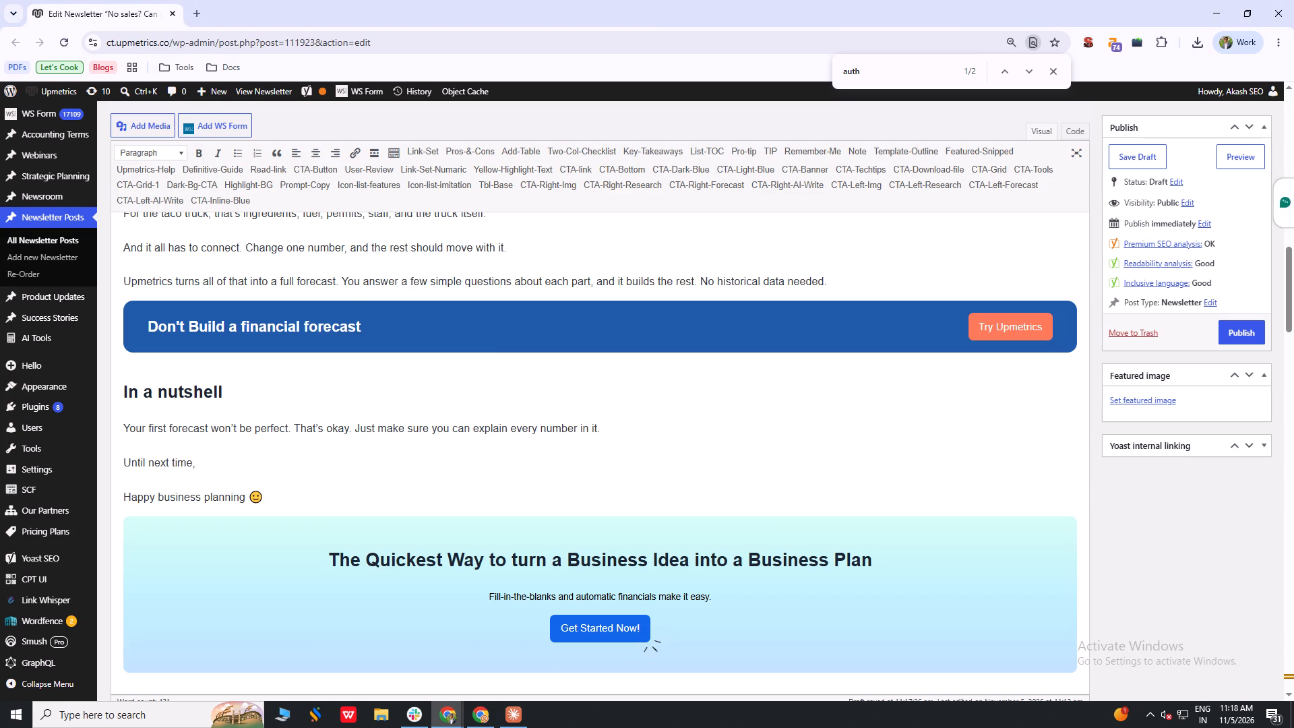
{"action": "key", "text": "space"}
{"action": "key", "text": "alt+Tab"}
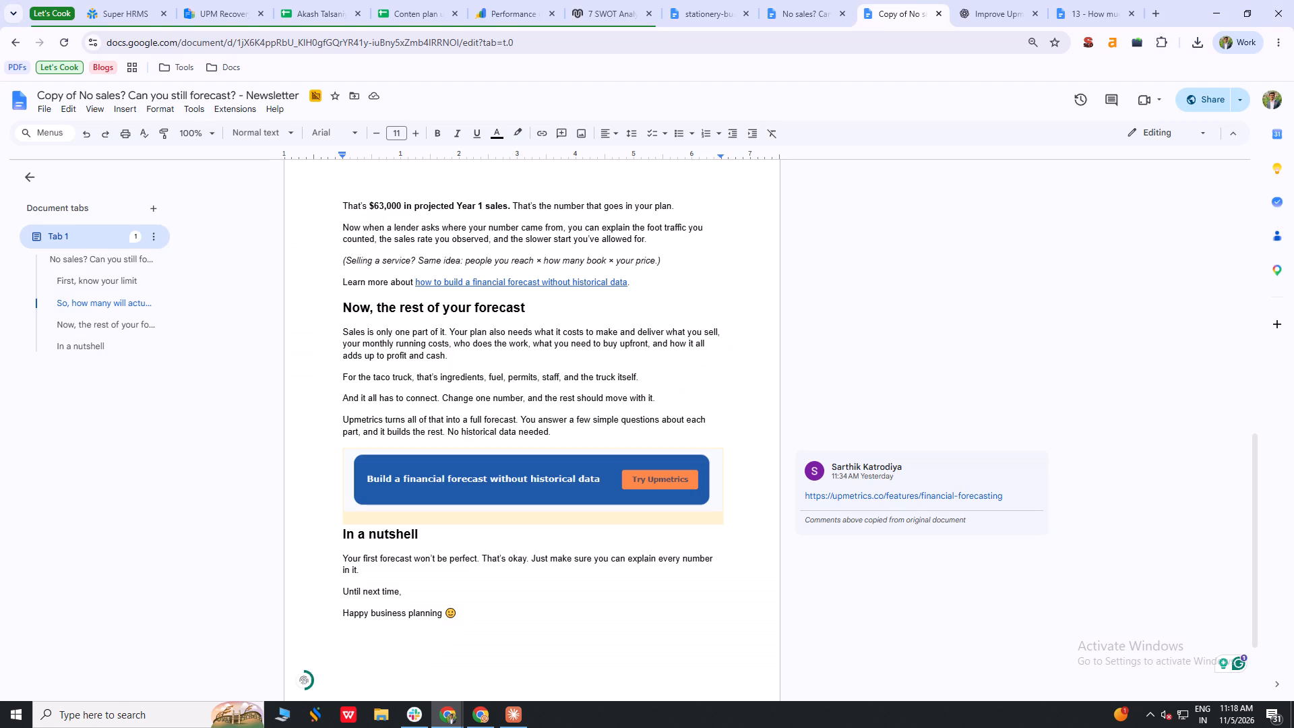
{"action": "key", "text": "alt+Tab"}
{"action": "type", "text": "without historic"}
{"action": "key", "text": "space"}
{"action": "type", "text": "data"}
{"action": "key", "text": "alt+Tab"}
{"action": "key", "text": "alt+Tab"}
Delete the word "Don't" from the start of the inline CTA's heading.
{"action": "key", "text": "ctrl+Left"}
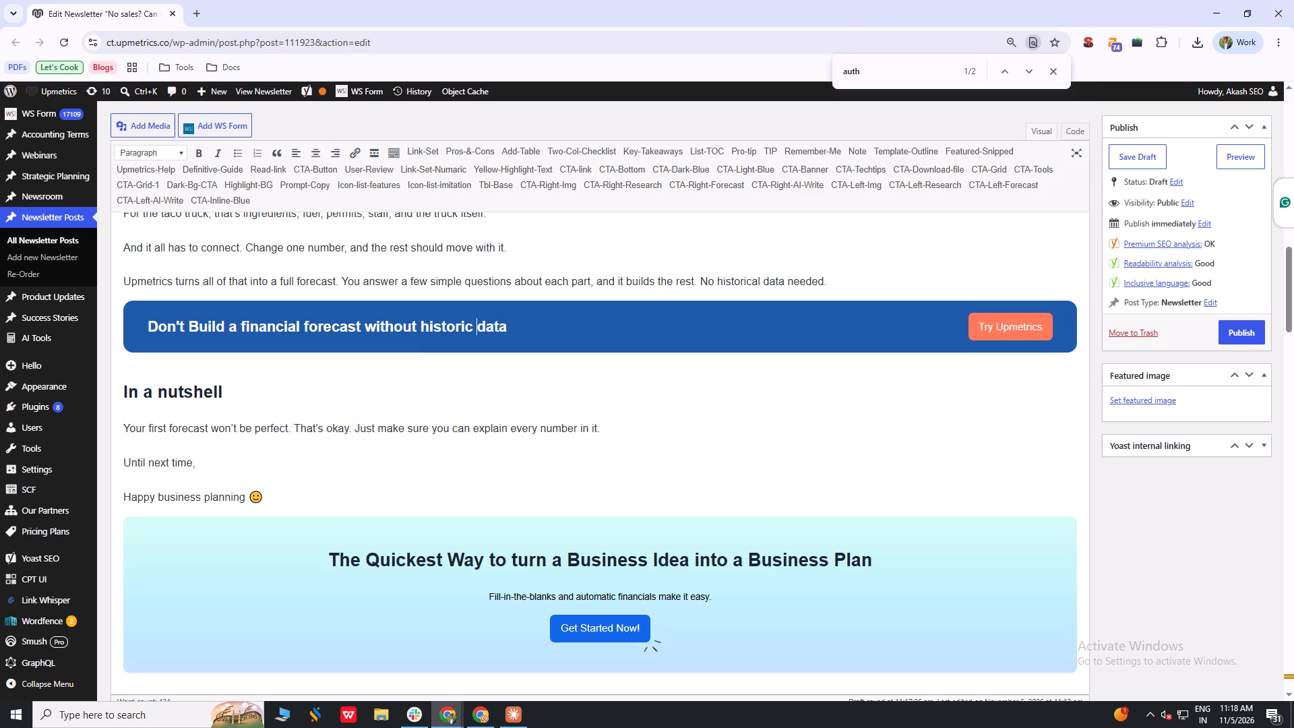
{"action": "key", "text": "ctrl+Left"}
{"action": "key", "text": "ctrl+Left"}
{"action": "key", "text": "ctrl+Left"}
{"action": "key", "text": "ctrl+Left"}
{"action": "key", "text": "ctrl+Left"}
{"action": "key", "text": "ctrl+Left"}
{"action": "key", "text": "ctrl+shift+Left"}
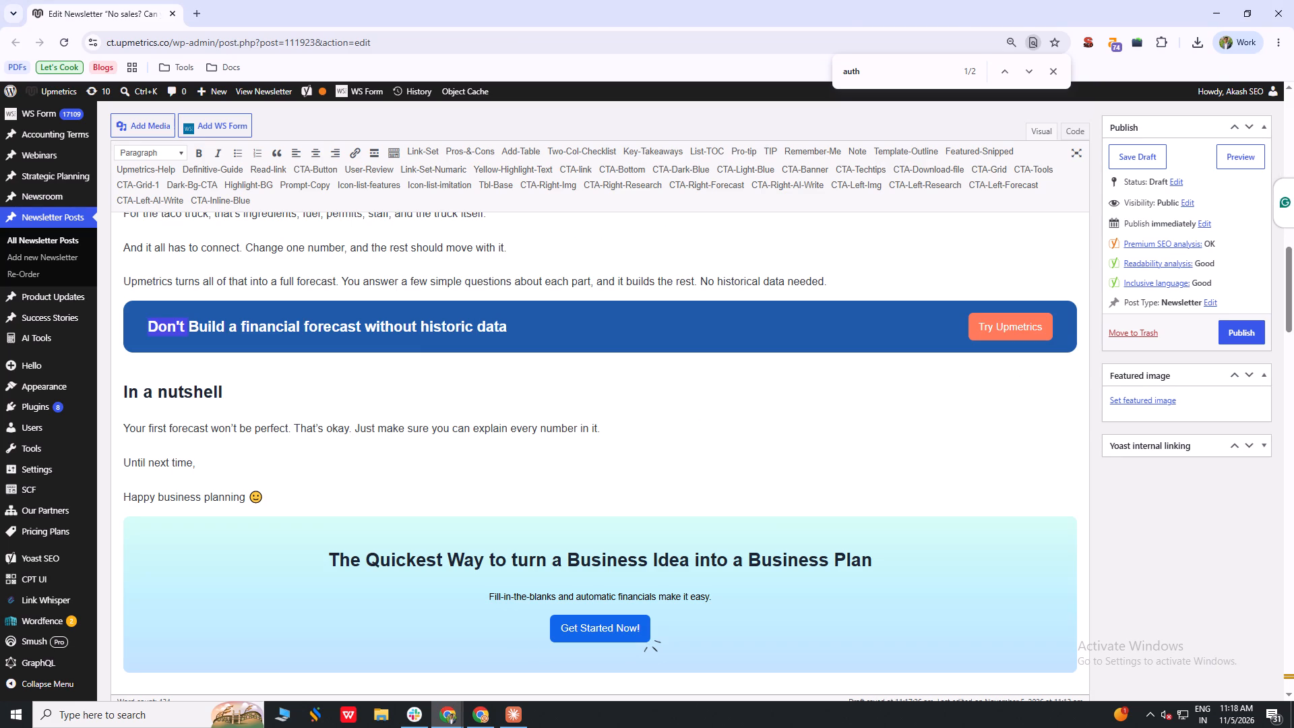
{"action": "key", "text": "BackSpace"}
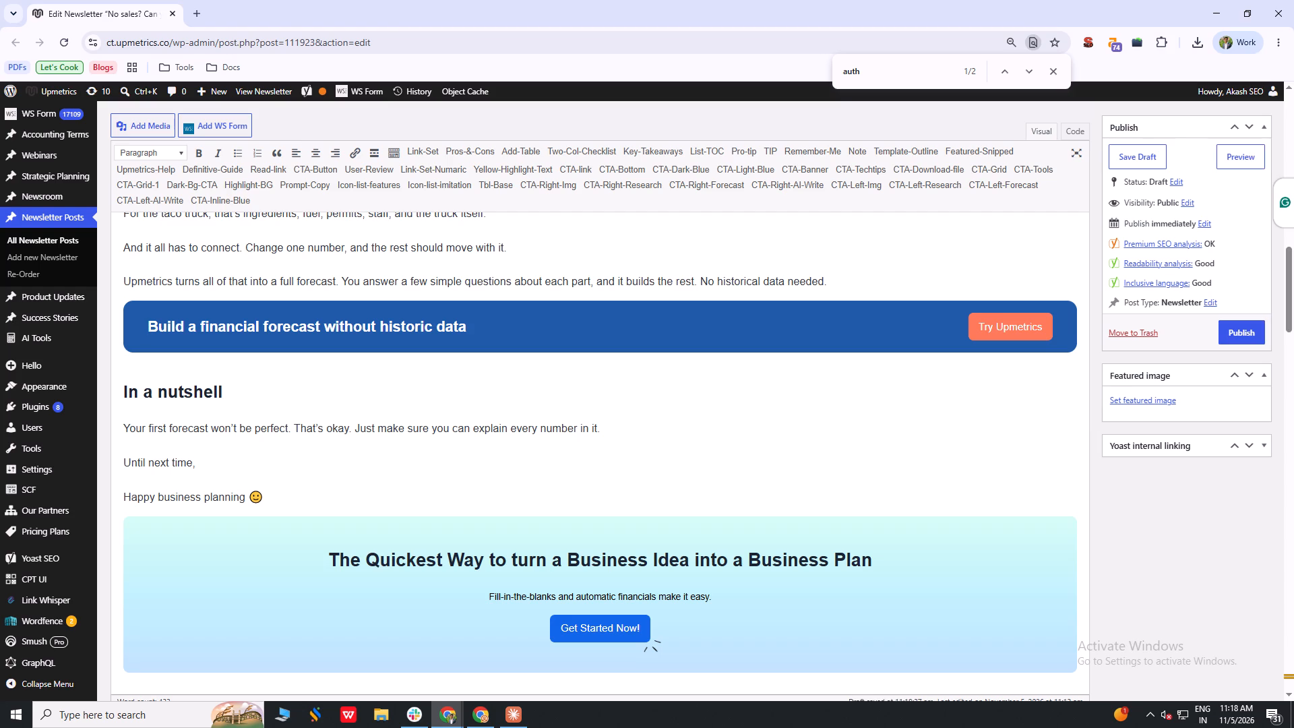
{"action": "key", "text": "alt+Tab"}
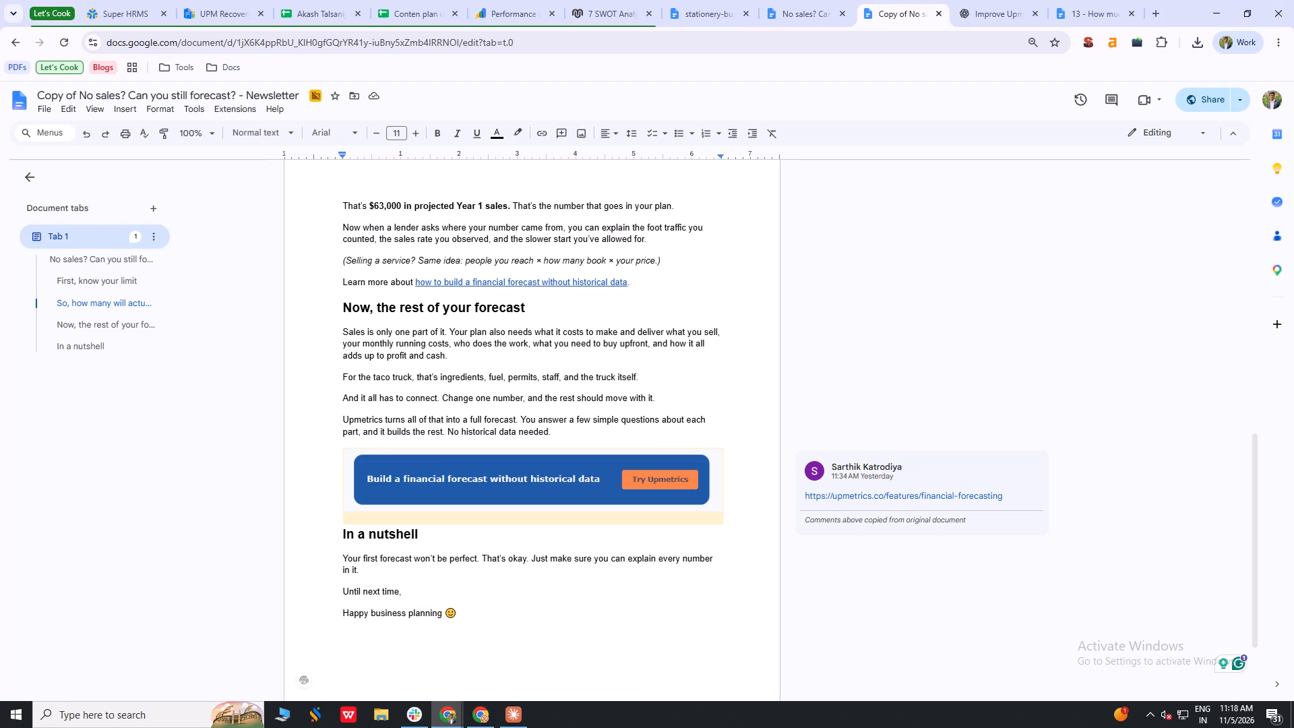
{"action": "key", "text": "alt+Tab"}
{"action": "key", "text": "alt+Tab"}
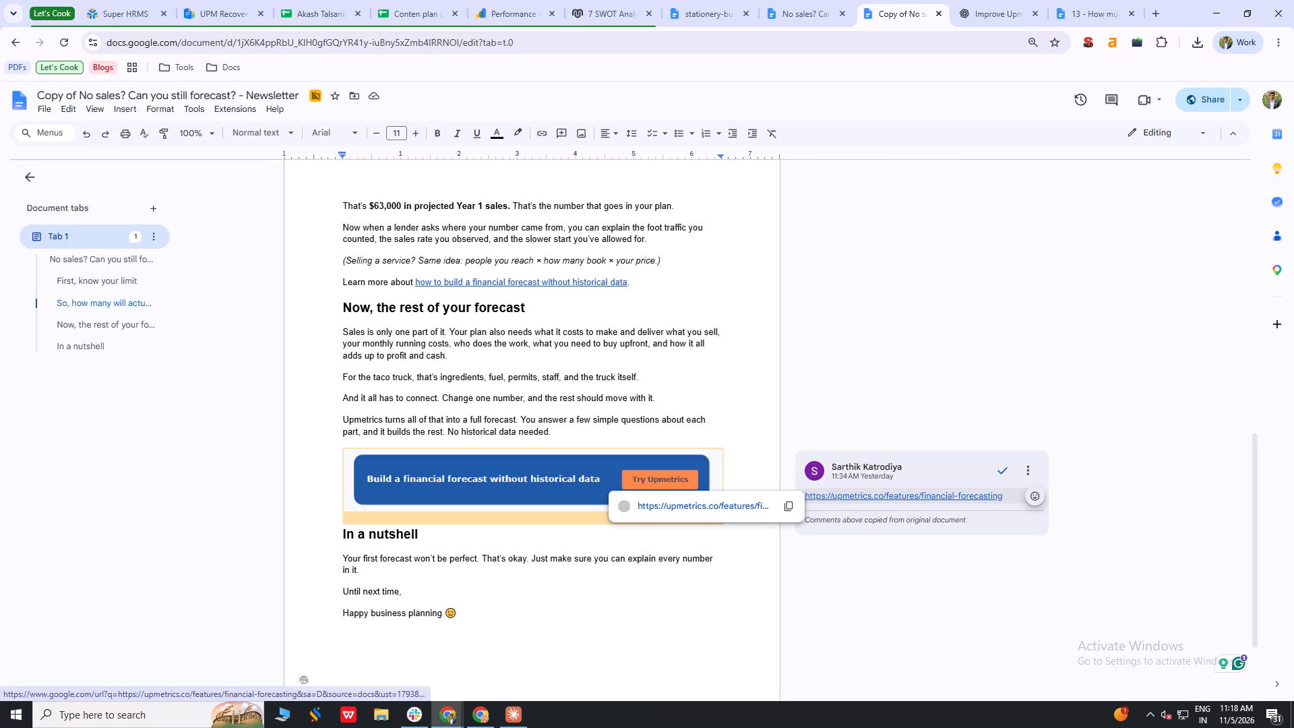
{"action": "left_click", "coordinate": [789, 504]}
{"action": "key", "text": "alt+Tab"}
{"action": "left_click", "coordinate": [1008, 330]}
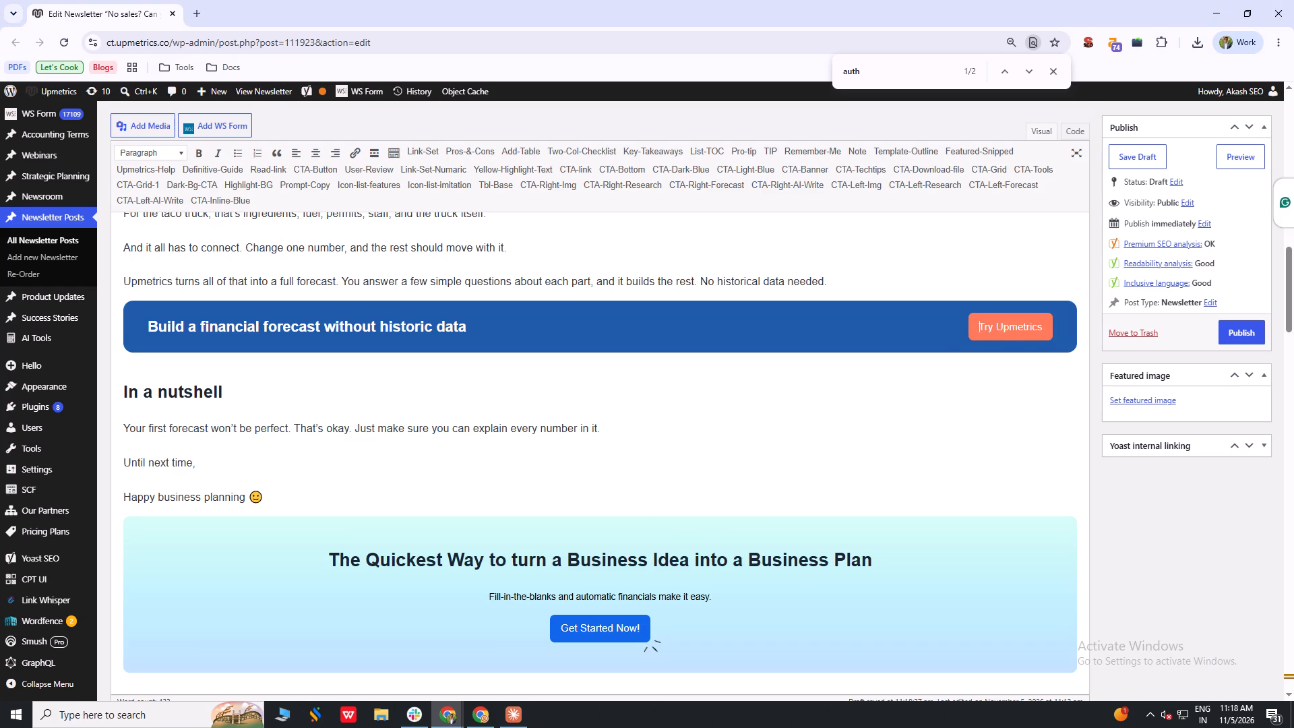
{"action": "left_click", "coordinate": [1039, 355]}
{"action": "key", "text": "ctrl+a"}
{"action": "key", "text": "ctrl+v"}
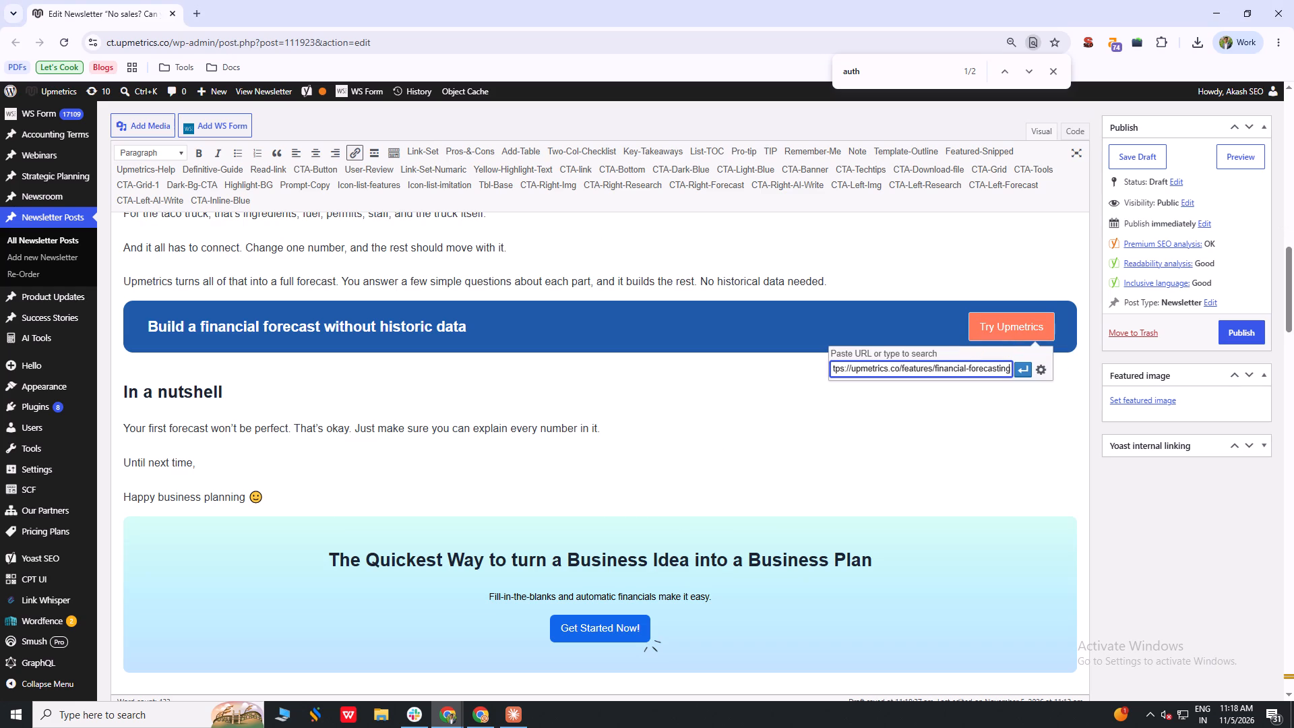
{"action": "left_click", "coordinate": [1024, 373]}
{"action": "left_click", "coordinate": [904, 416]}
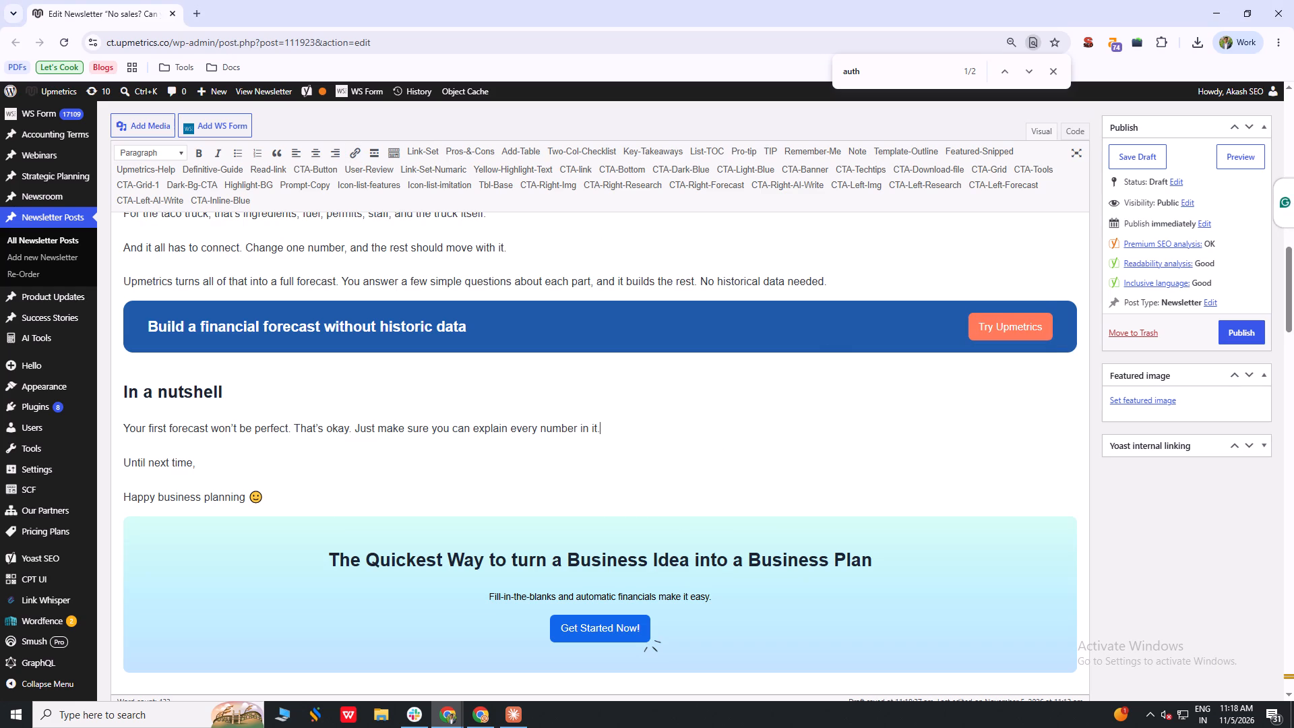
Look over the draft from its closing lines and bottom CTA back up to the opening paragraphs.
{"action": "left_click", "coordinate": [283, 465]}
{"action": "left_click", "coordinate": [282, 495]}
{"action": "scroll", "coordinate": [541, 441], "scroll_direction": "down", "scroll_amount": 2}
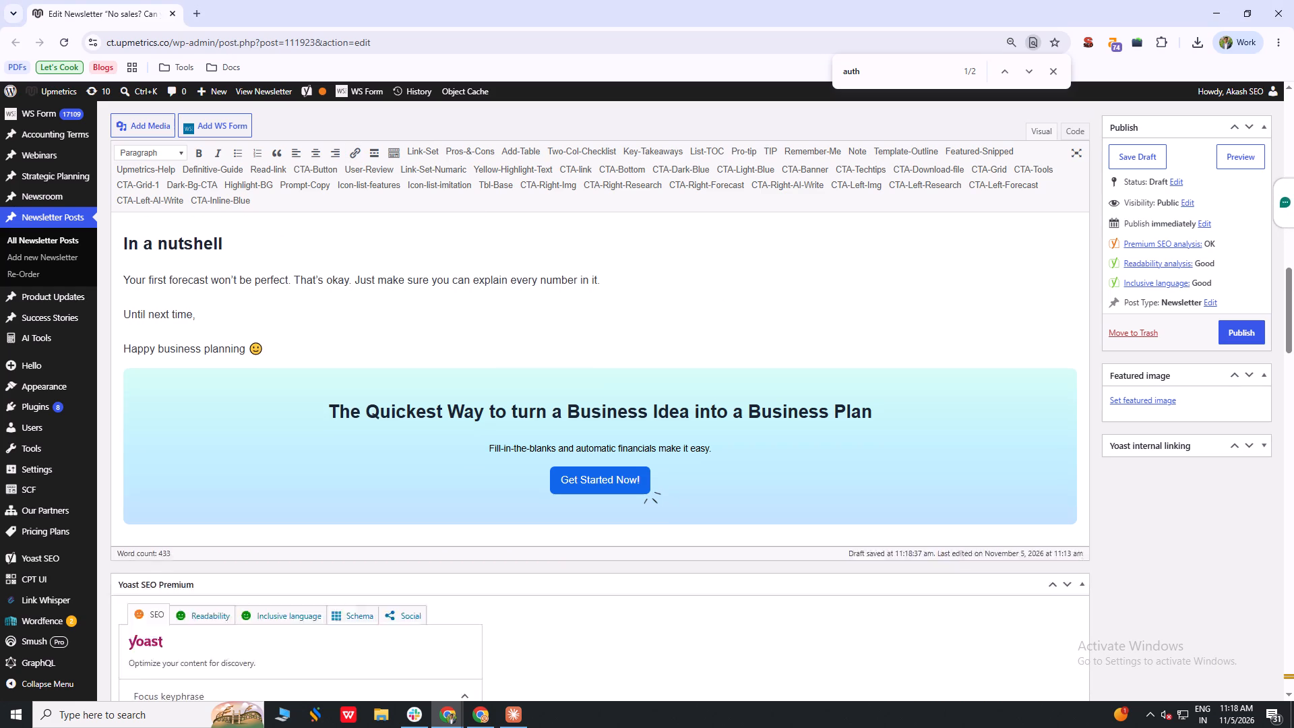
{"action": "scroll", "coordinate": [710, 474], "scroll_direction": "up", "scroll_amount": 1}
{"action": "scroll", "coordinate": [557, 403], "scroll_direction": "up", "scroll_amount": 2}
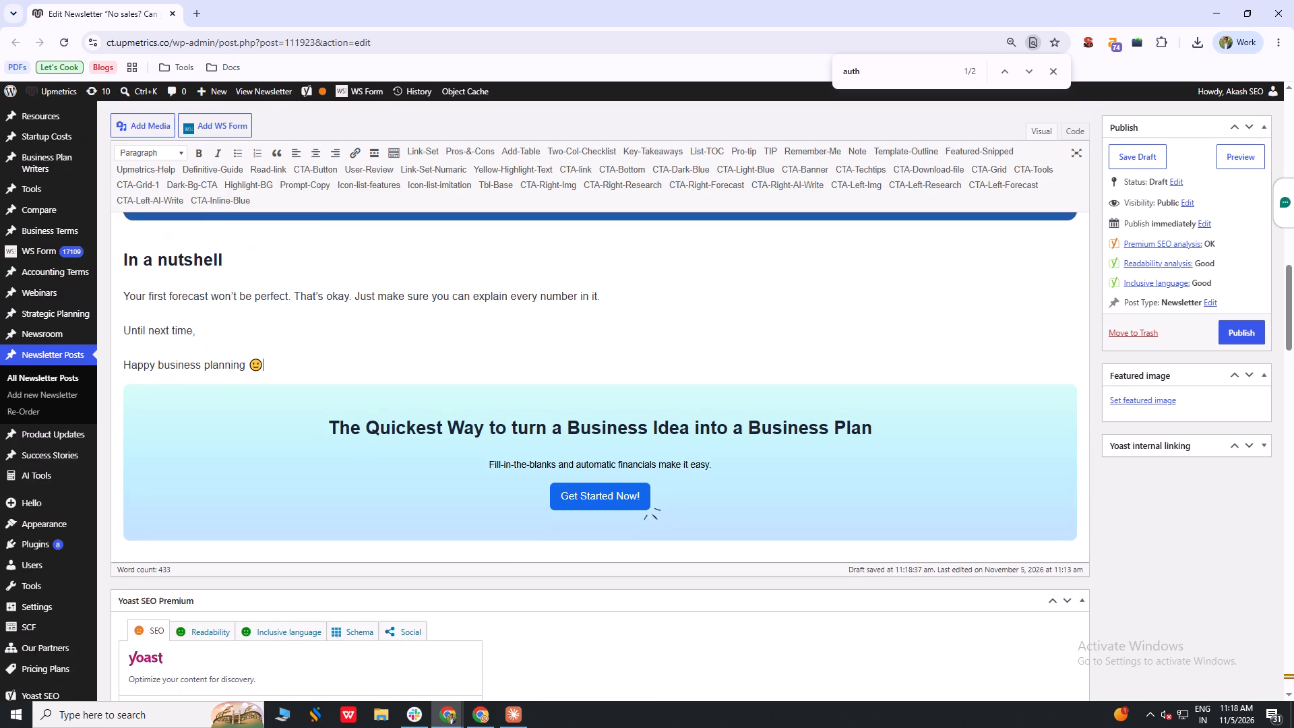
{"action": "scroll", "coordinate": [557, 403], "scroll_direction": "up", "scroll_amount": 11}
{"action": "left_click", "coordinate": [309, 346]}
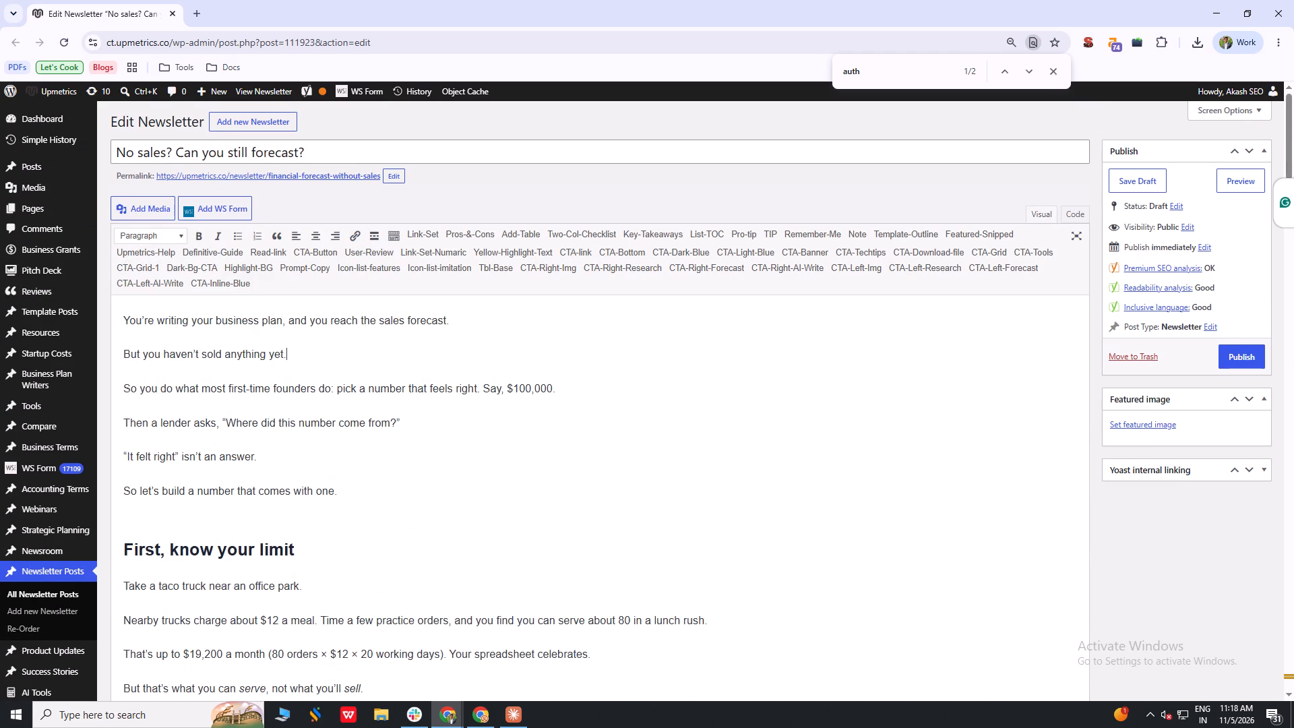
{"action": "left_click", "coordinate": [375, 470]}
{"action": "left_click", "coordinate": [376, 502]}
{"action": "scroll", "coordinate": [922, 438], "scroll_direction": "up", "scroll_amount": 6}
{"action": "left_click", "coordinate": [1053, 76]}
{"action": "scroll", "coordinate": [534, 499], "scroll_direction": "down", "scroll_amount": 3}
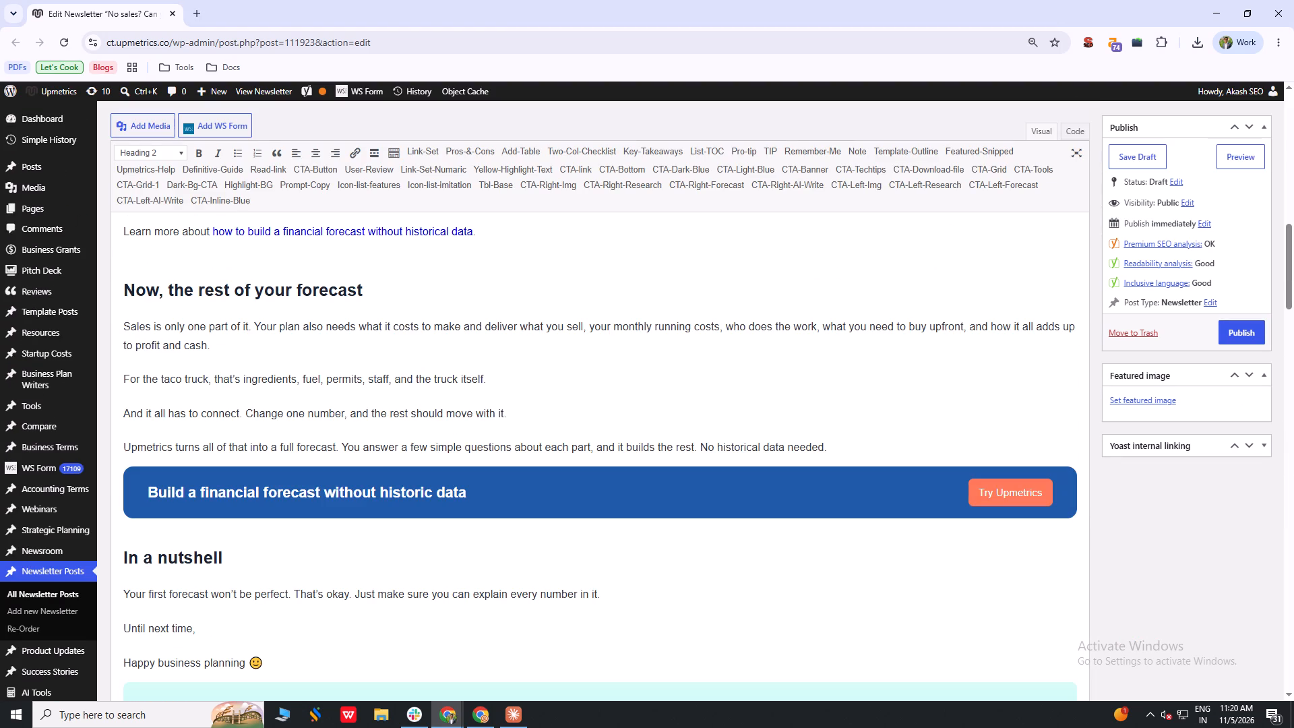
{"action": "left_click", "coordinate": [1138, 156]}
{"action": "scroll", "coordinate": [815, 267], "scroll_direction": "up", "scroll_amount": 6}
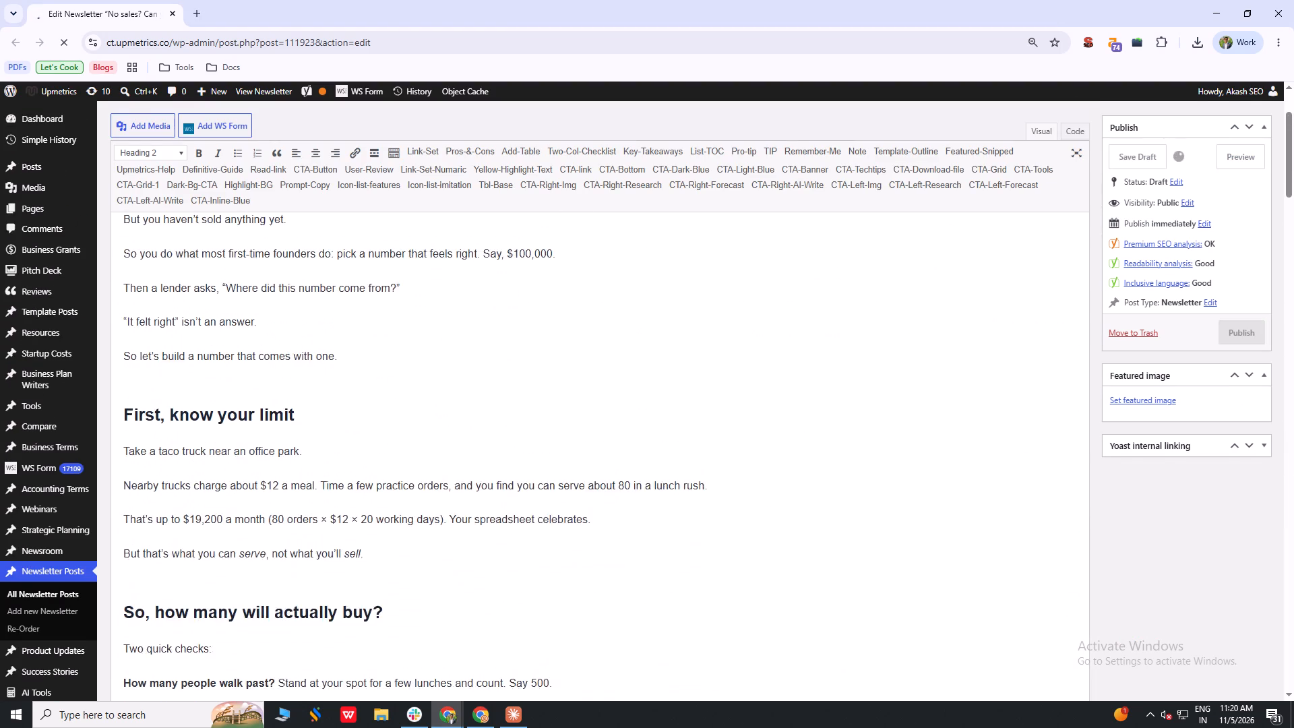
{"action": "scroll", "coordinate": [522, 263], "scroll_direction": "up", "scroll_amount": 14}
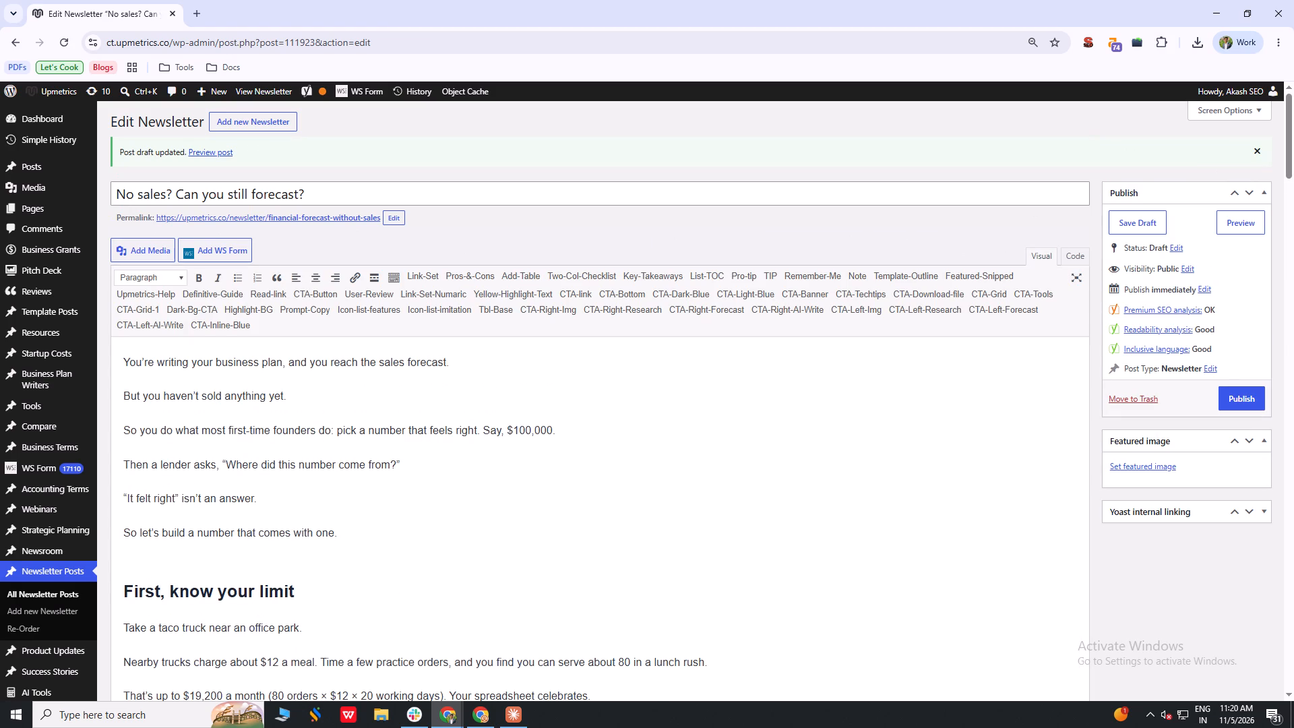
Open the saved newsletter's preview in a separate tab and review the rendered article from its title through the body sections.
{"action": "left_click", "coordinate": [203, 147], "text": "ctrl"}
{"action": "left_click", "coordinate": [222, 0]}
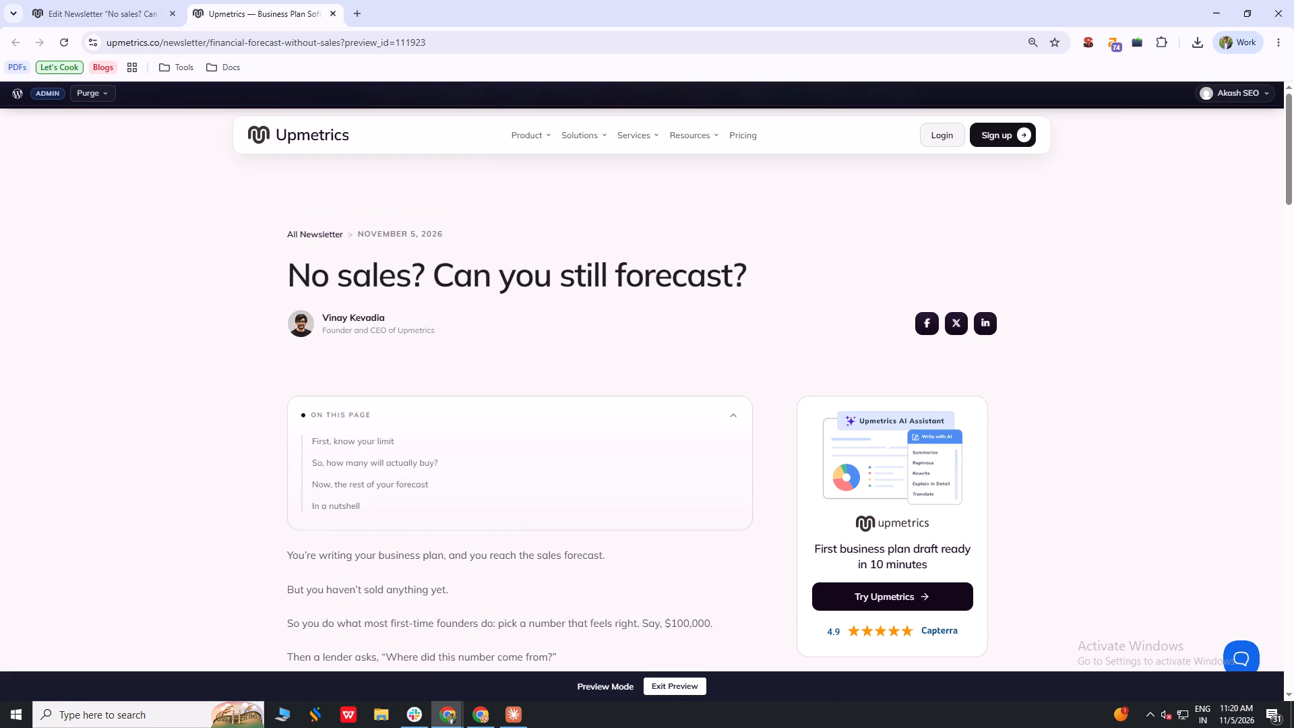
{"action": "scroll", "coordinate": [760, 259], "scroll_direction": "down", "scroll_amount": 3}
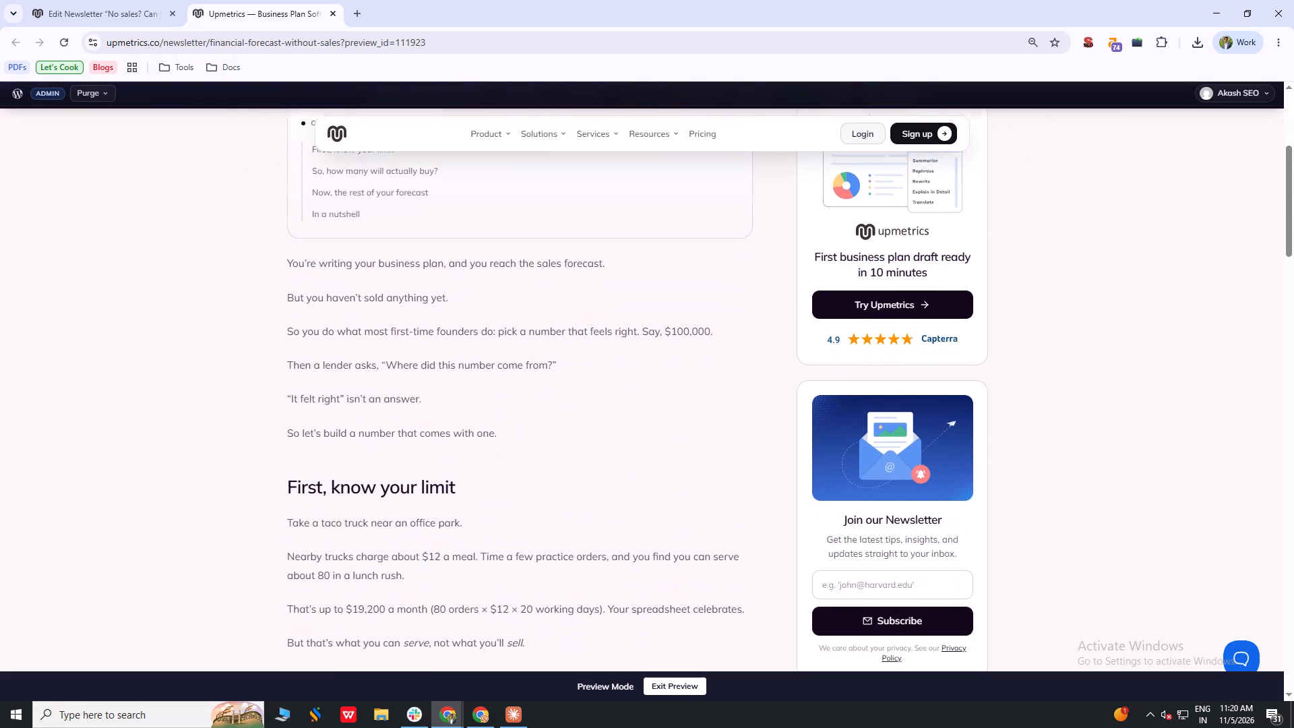
{"action": "scroll", "coordinate": [763, 258], "scroll_direction": "down", "scroll_amount": 1}
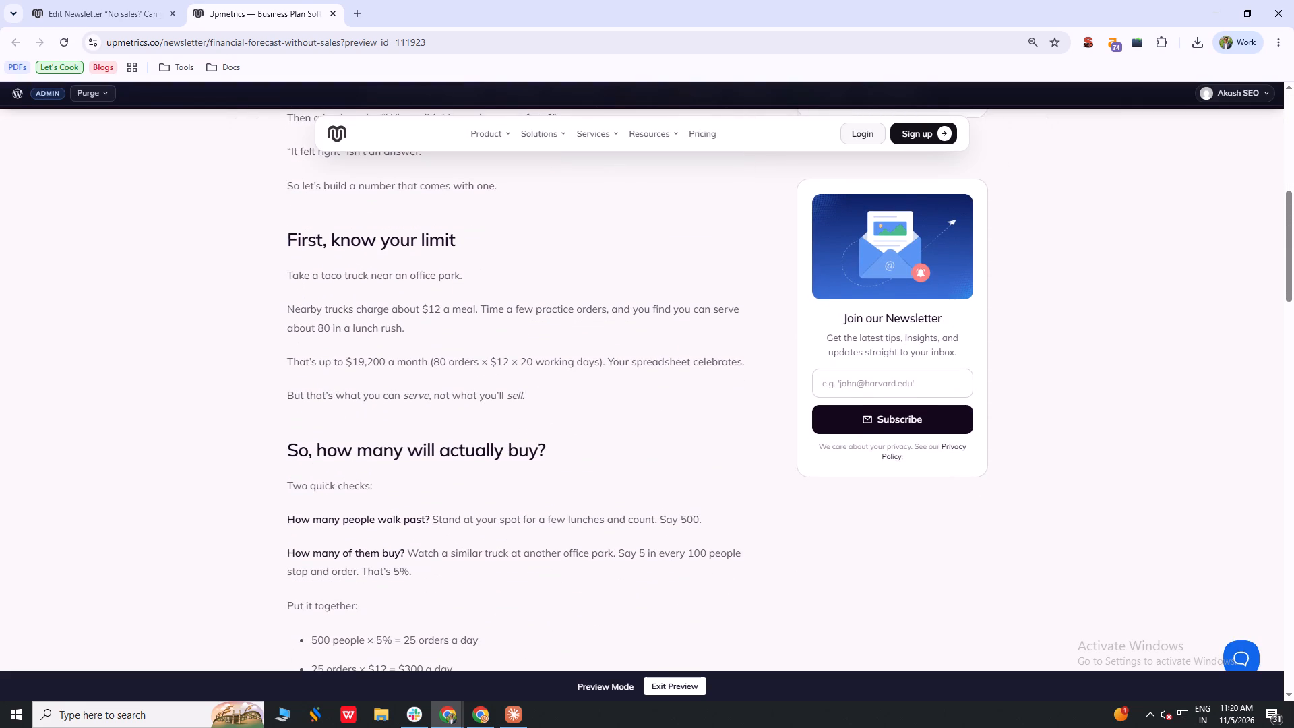
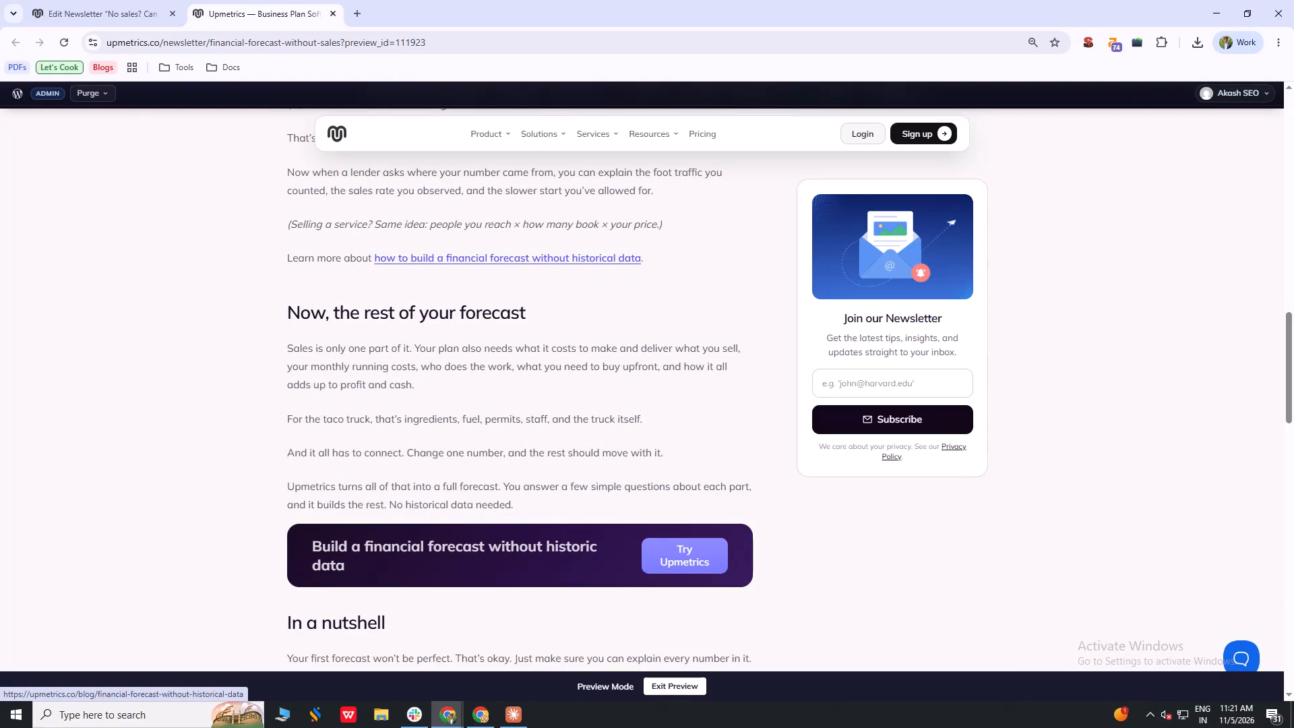
Compare the preview's "Now, the rest of your forecast" section and CTA banner with the newsletter's source Google Doc.
{"action": "key", "text": "alt+Tab"}
{"action": "key", "text": "alt+Tab"}
{"action": "key", "text": "alt+Tab"}
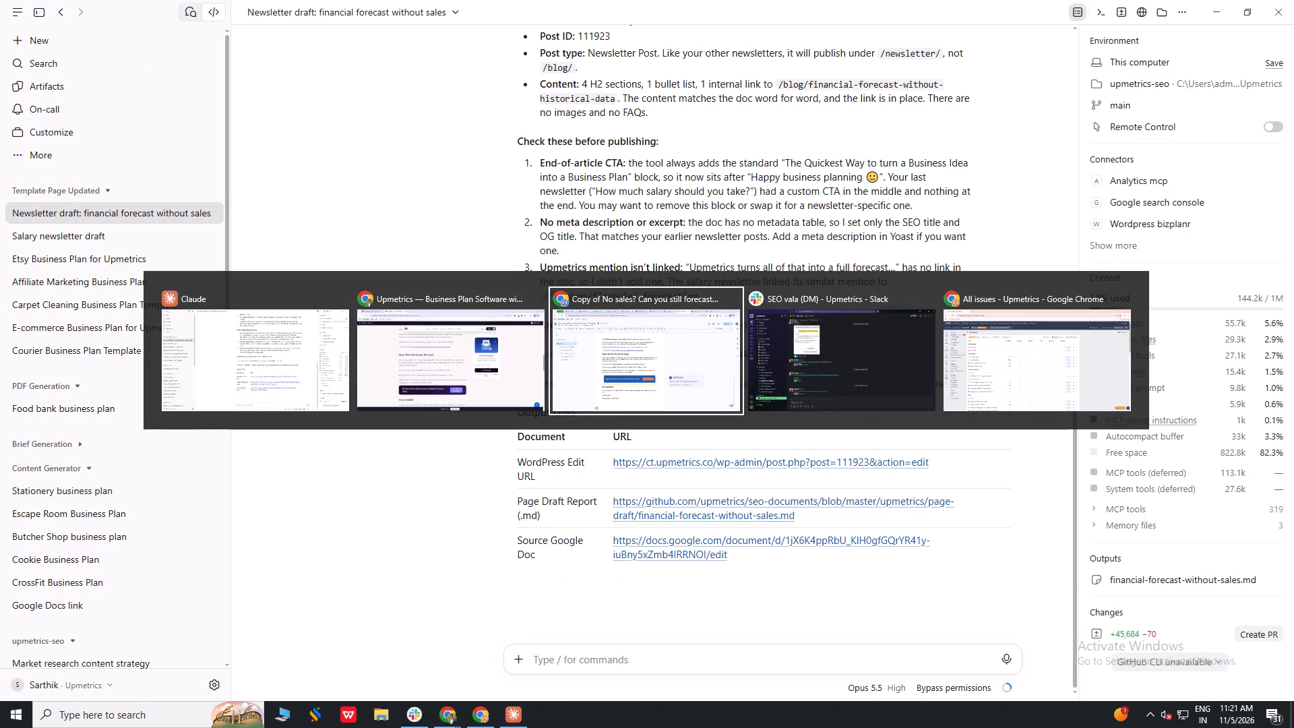
{"action": "scroll", "coordinate": [434, 390], "scroll_direction": "up", "scroll_amount": 1}
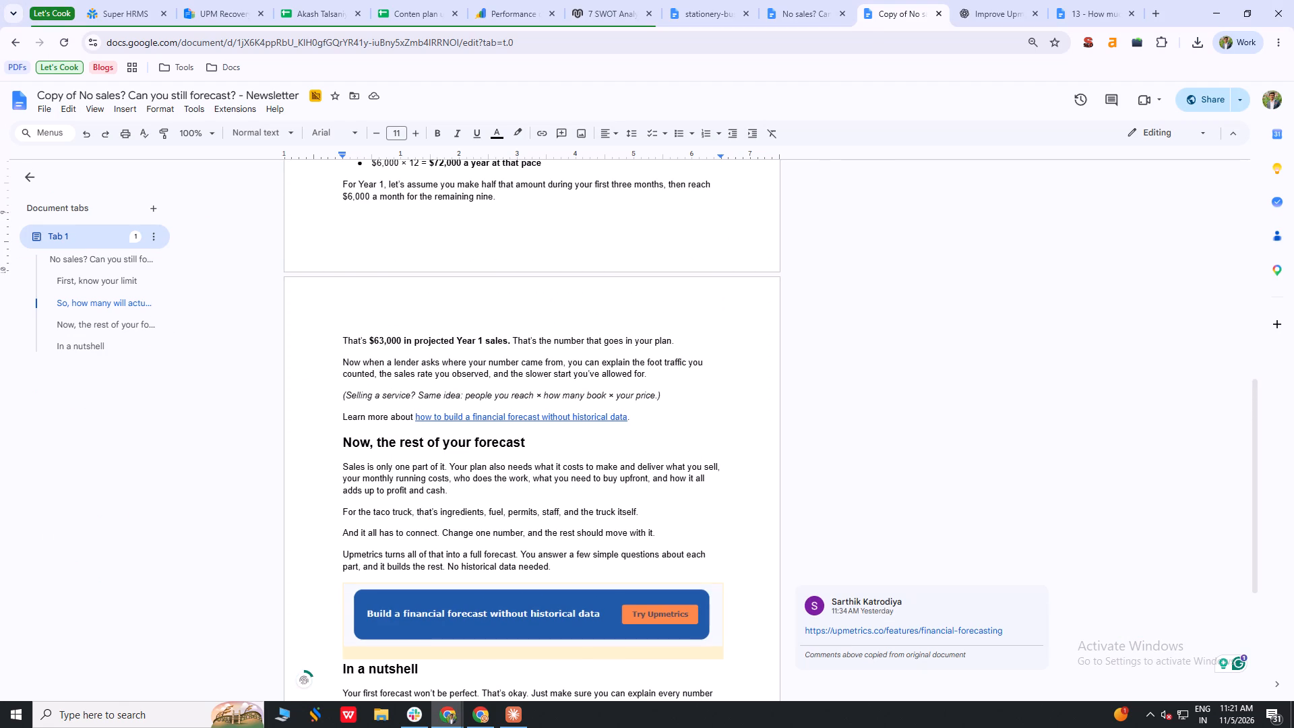
{"action": "key", "text": "alt+Tab"}
{"action": "key", "text": "alt+Tab"}
{"action": "key", "text": "alt+Tab"}
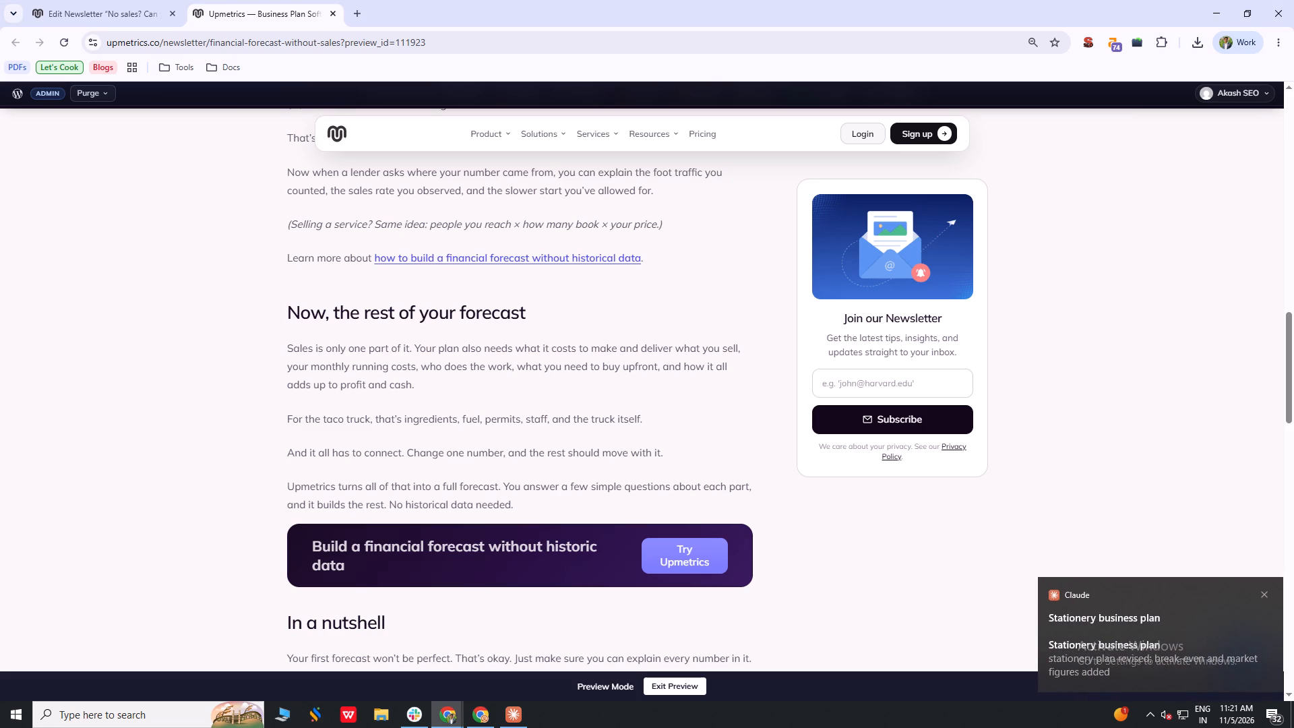
Review the rendered newsletter preview, from the internal forecast link and sales calculations to the CTA banner and closing section.
{"action": "scroll", "coordinate": [472, 406], "scroll_direction": "up", "scroll_amount": 1}
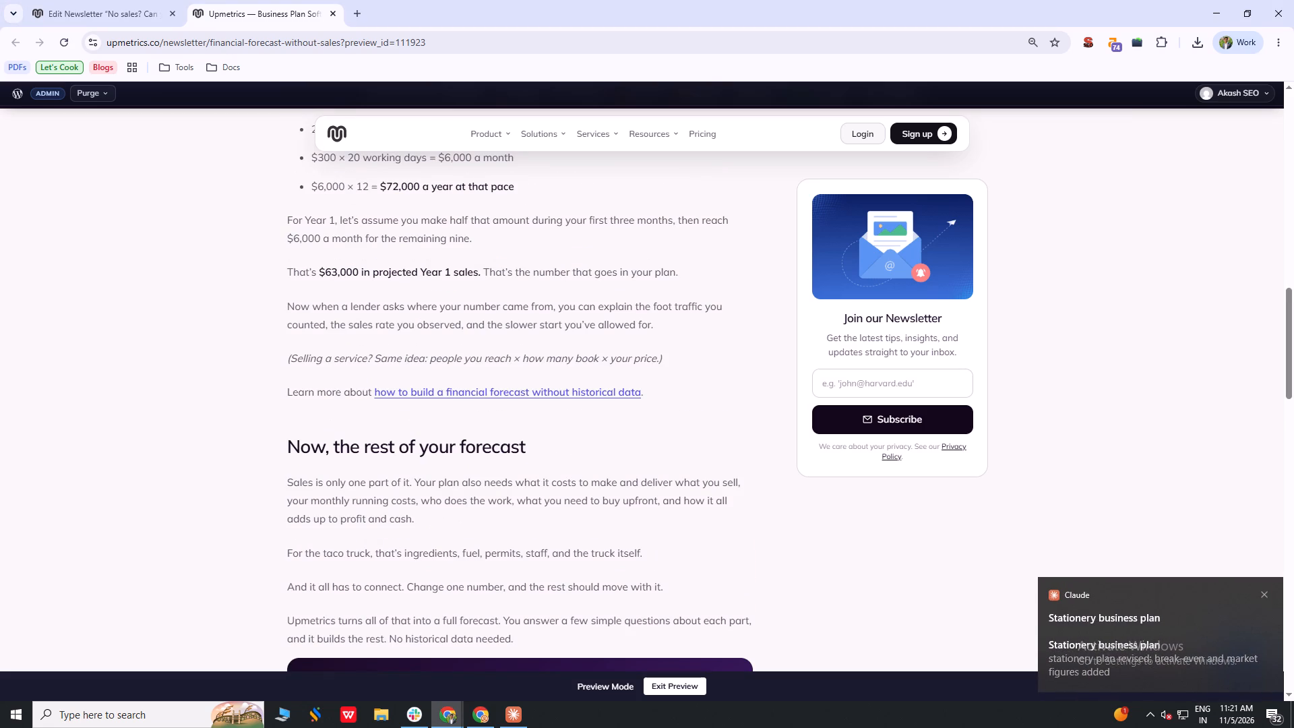
{"action": "left_click_drag", "start_coordinate": [289, 399], "coordinate": [361, 394]}
{"action": "left_click", "coordinate": [361, 394]}
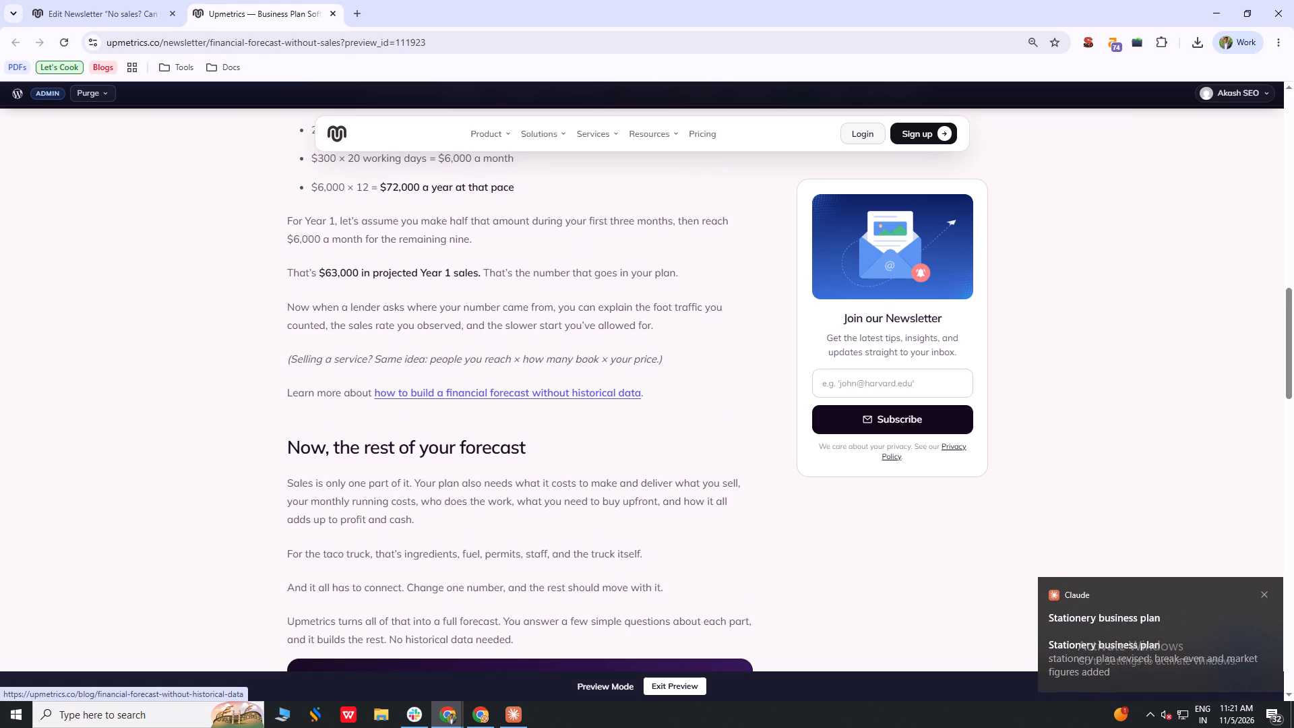
{"action": "scroll", "coordinate": [489, 342], "scroll_direction": "up", "scroll_amount": 1}
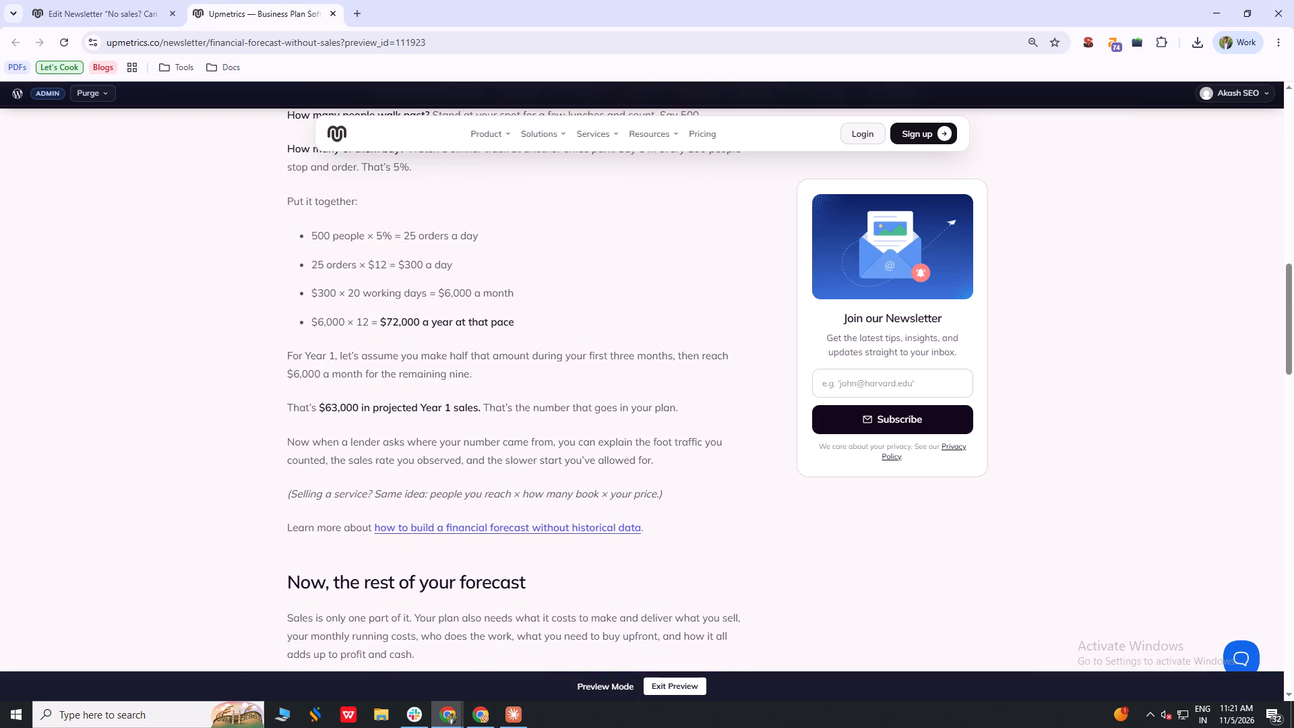
{"action": "left_click", "coordinate": [114, 0]}
{"action": "left_click", "coordinate": [228, 0]}
{"action": "scroll", "coordinate": [502, 376], "scroll_direction": "up", "scroll_amount": 4}
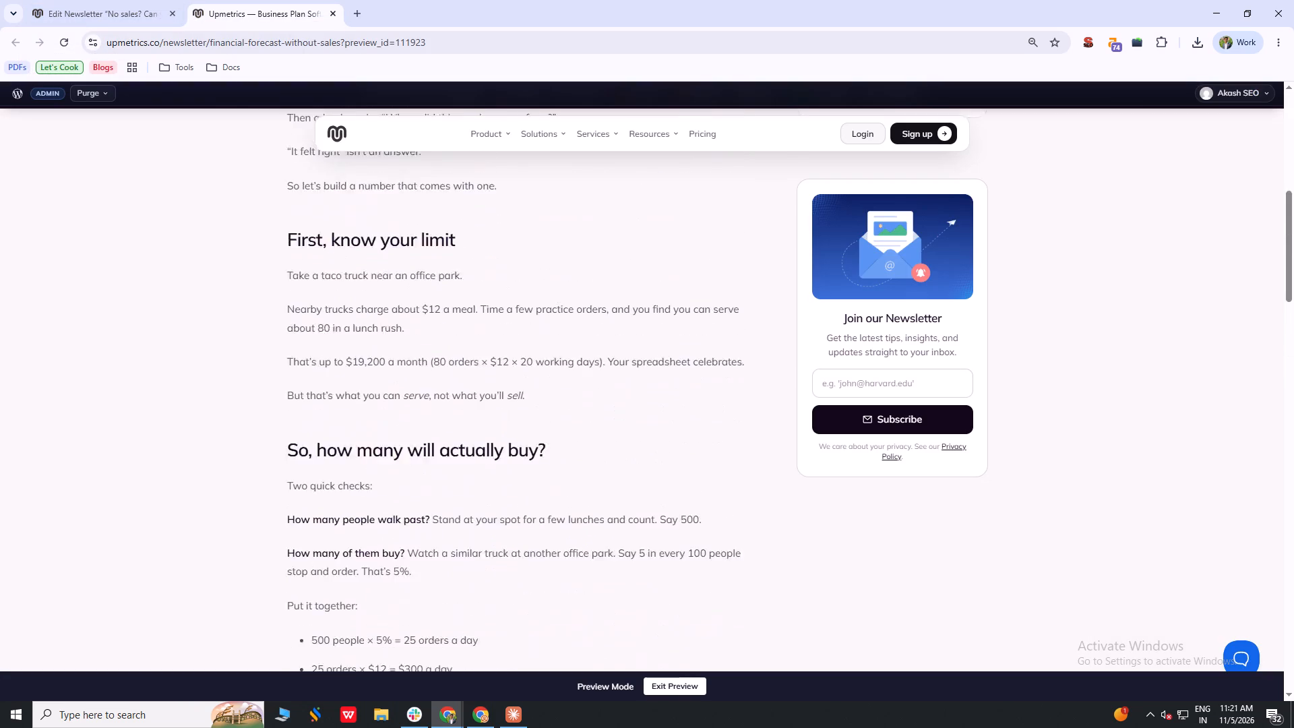
{"action": "scroll", "coordinate": [502, 376], "scroll_direction": "up", "scroll_amount": 5}
{"action": "scroll", "coordinate": [502, 376], "scroll_direction": "down", "scroll_amount": 9}
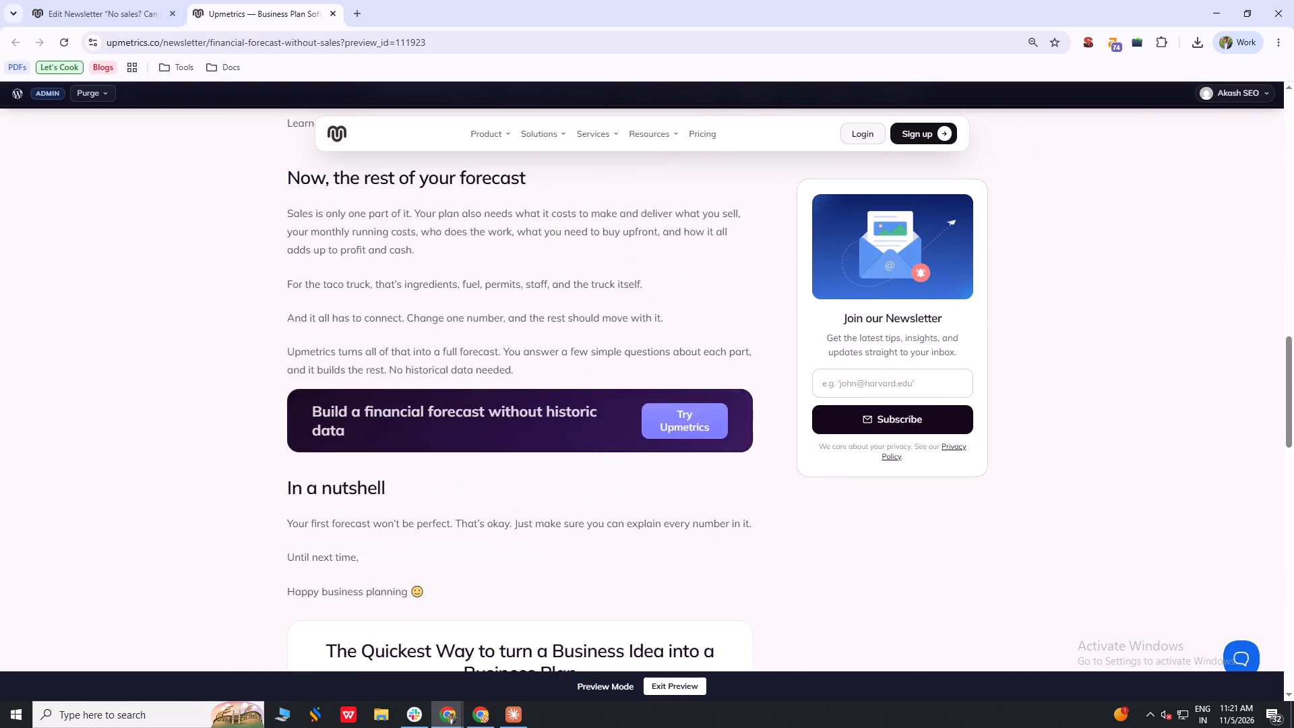
{"action": "scroll", "coordinate": [502, 379], "scroll_direction": "down", "scroll_amount": 5}
{"action": "scroll", "coordinate": [510, 392], "scroll_direction": "up", "scroll_amount": 4}
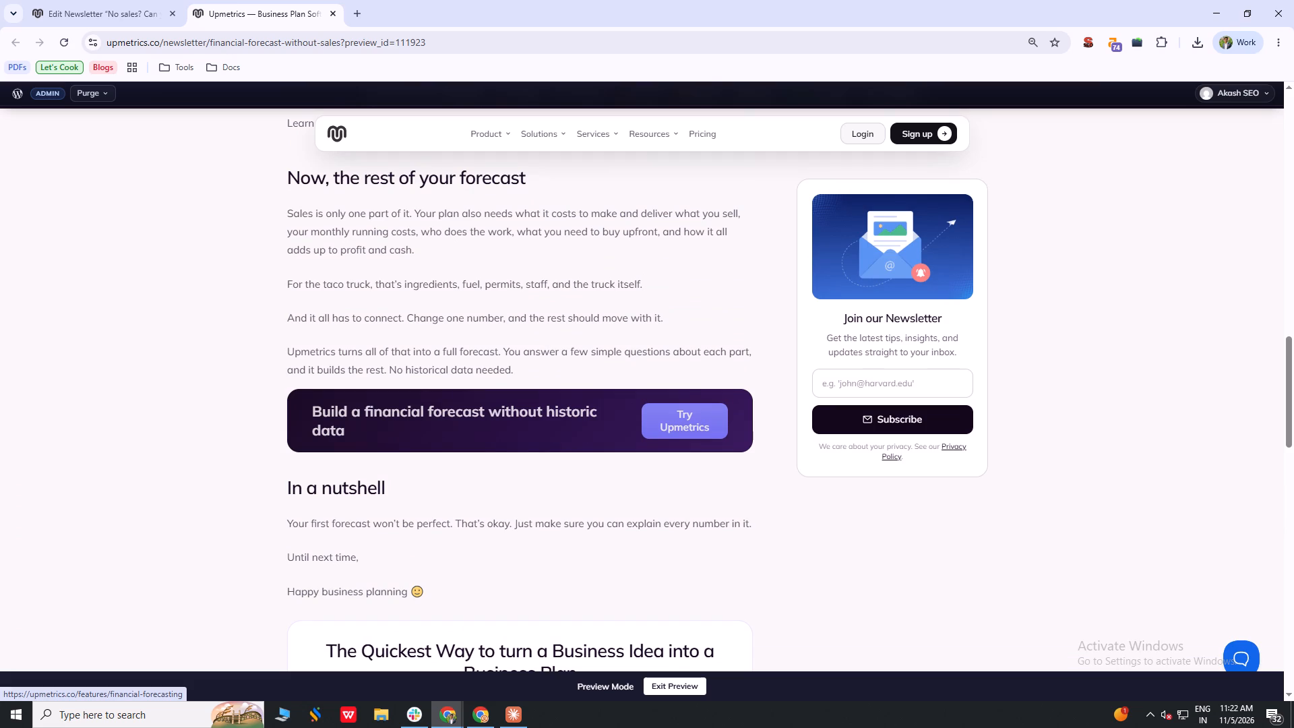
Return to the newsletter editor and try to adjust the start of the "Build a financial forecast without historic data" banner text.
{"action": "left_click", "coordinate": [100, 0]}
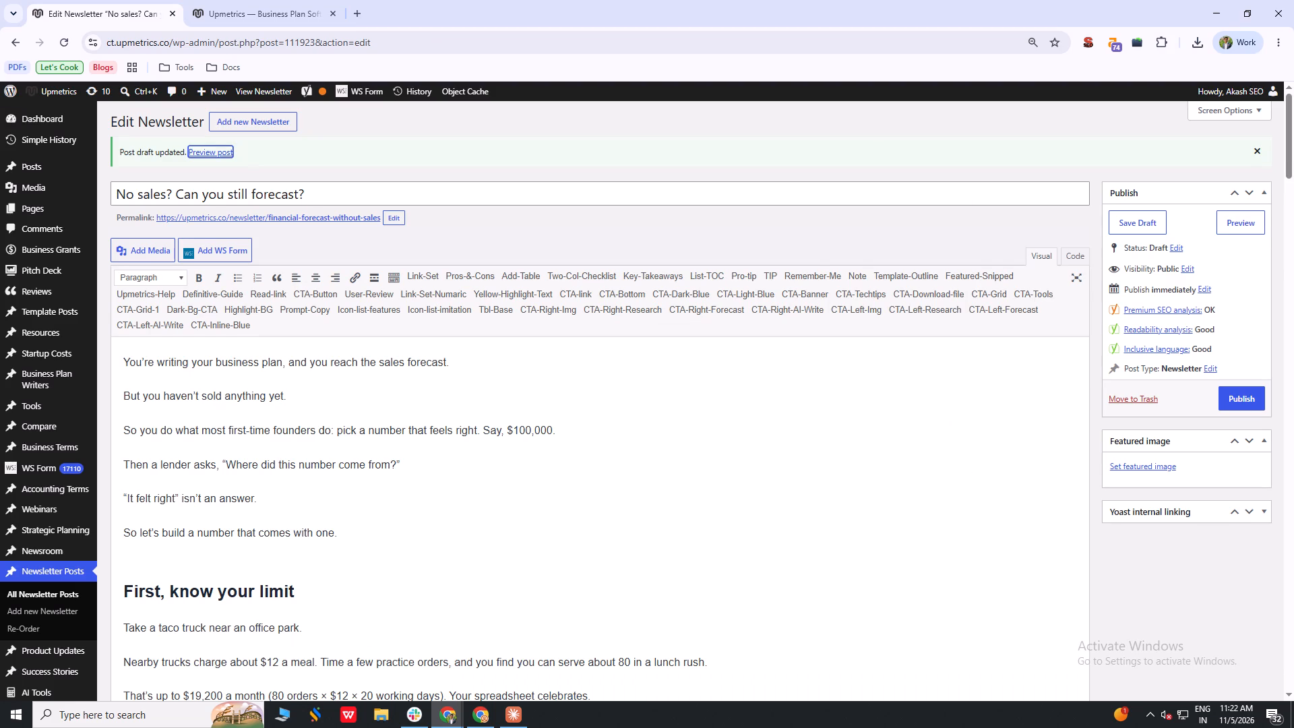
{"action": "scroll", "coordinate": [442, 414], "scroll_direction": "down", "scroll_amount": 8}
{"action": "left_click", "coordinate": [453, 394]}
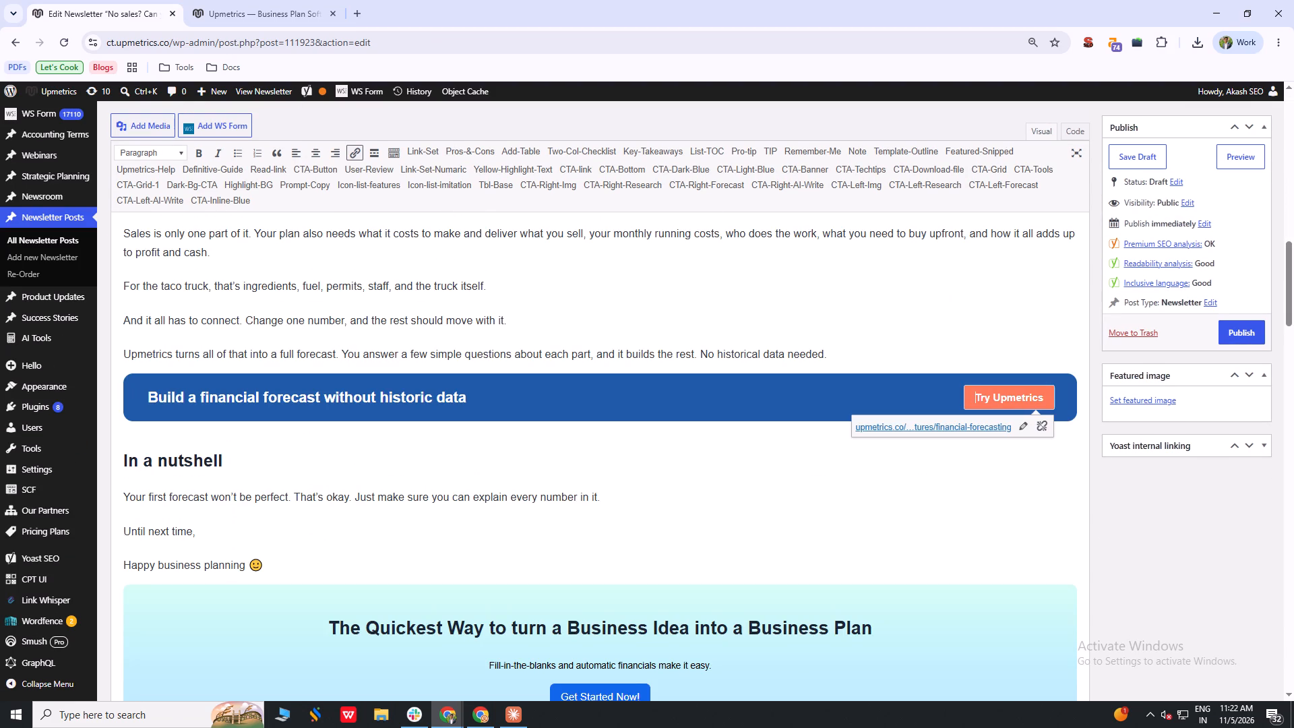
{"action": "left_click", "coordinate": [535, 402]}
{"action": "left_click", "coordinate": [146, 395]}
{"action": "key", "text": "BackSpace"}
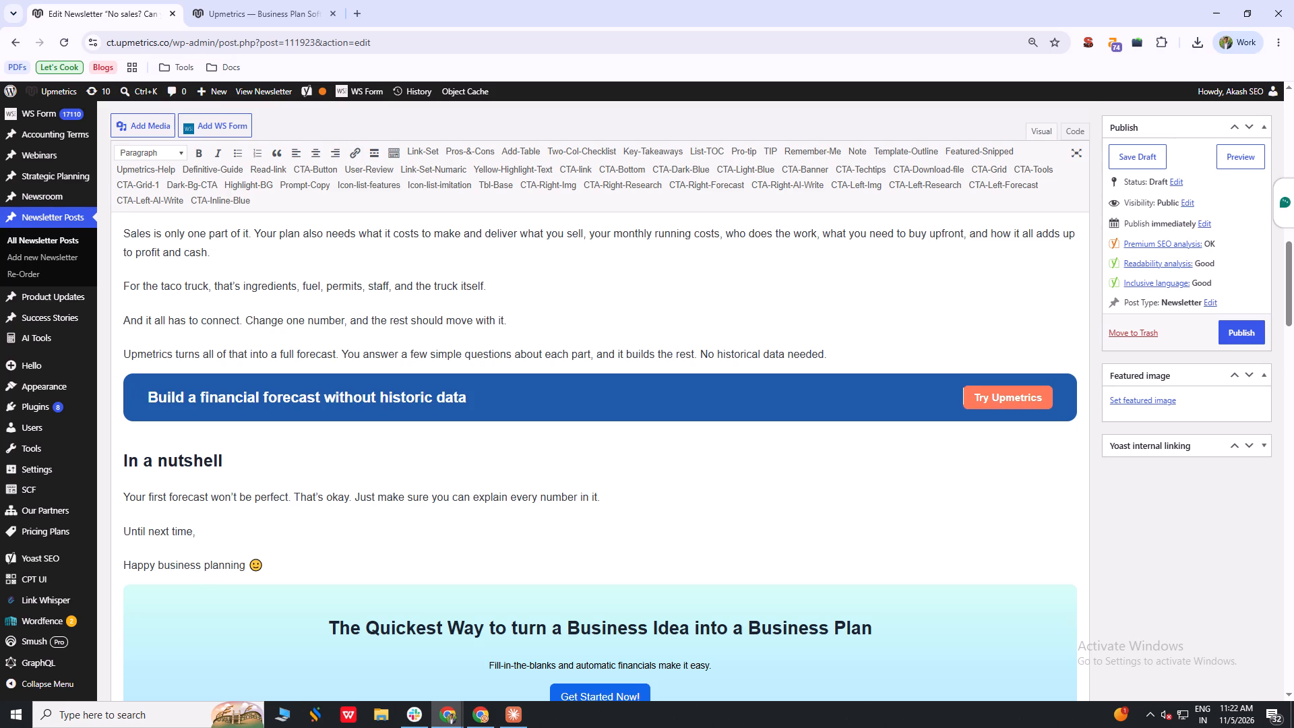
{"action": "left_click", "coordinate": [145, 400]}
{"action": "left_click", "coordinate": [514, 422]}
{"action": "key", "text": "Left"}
Save the newsletter draft and reload its preview to check the CTA banner.
{"action": "left_click", "coordinate": [1129, 148]}
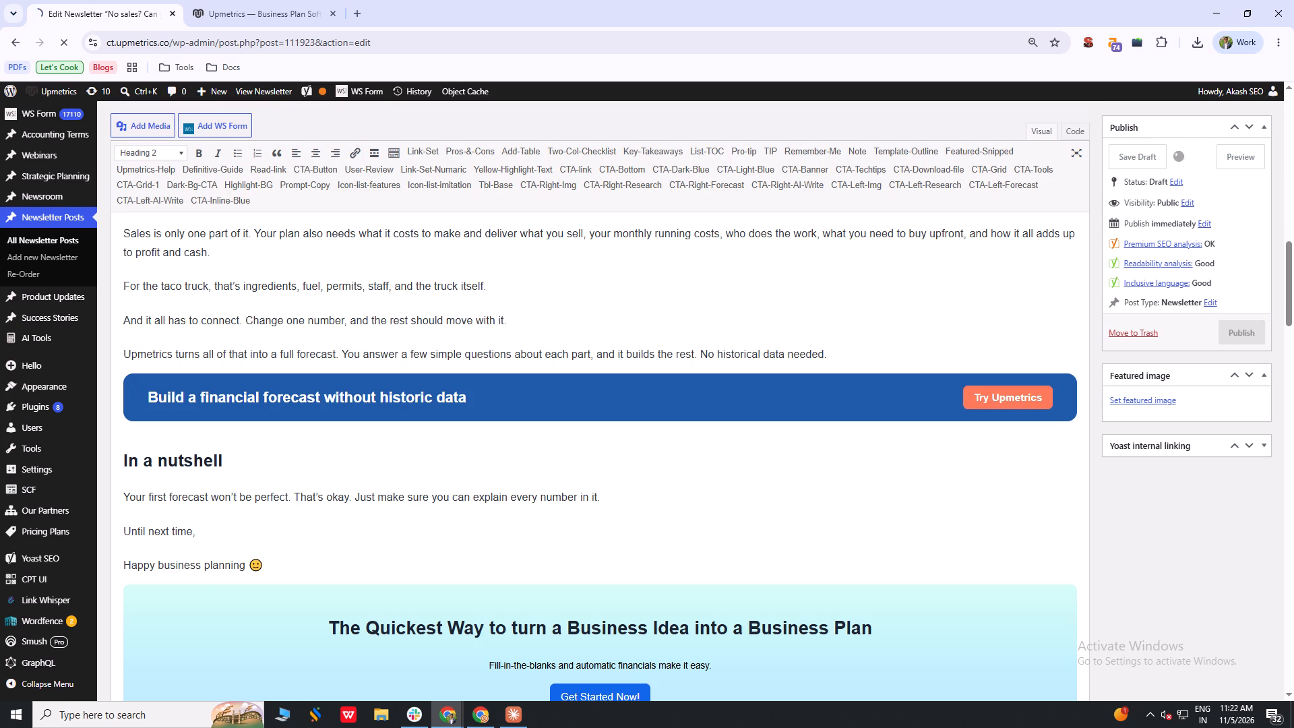
{"action": "scroll", "coordinate": [358, 273], "scroll_direction": "up", "scroll_amount": 4}
{"action": "left_click", "coordinate": [284, 0]}
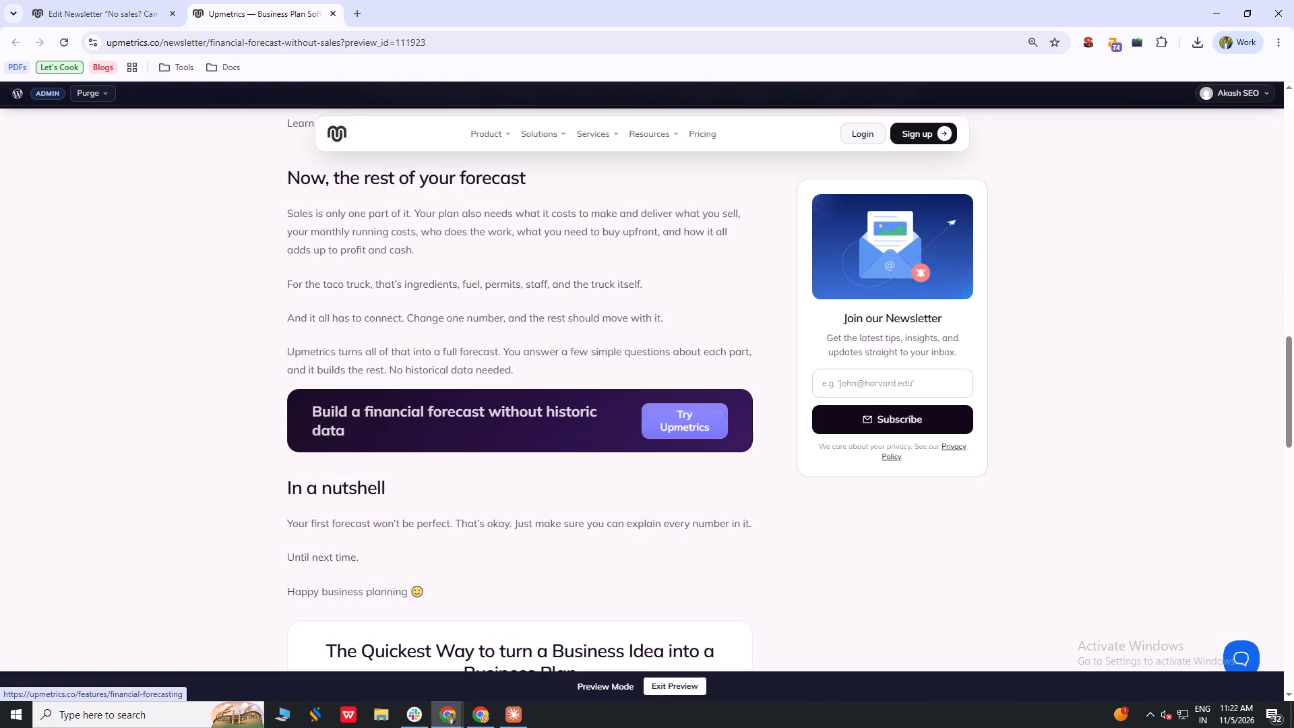
{"action": "key", "text": "F5"}
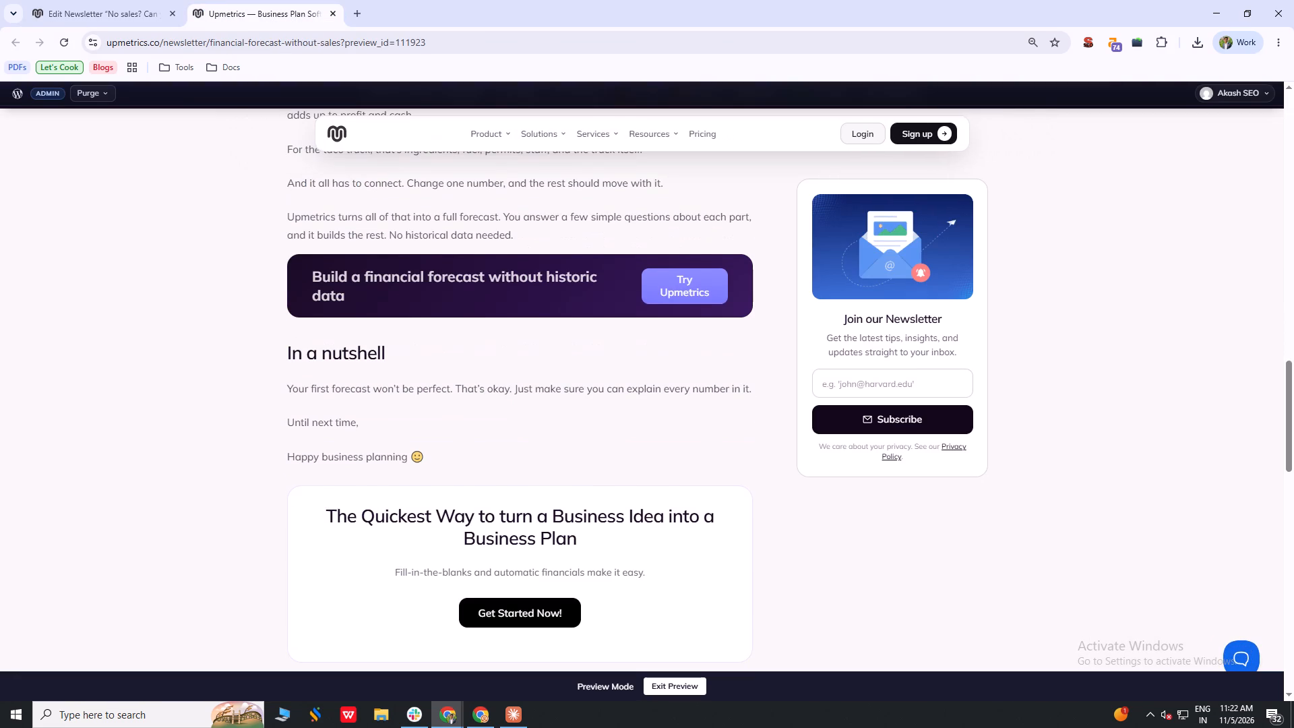
{"action": "scroll", "coordinate": [397, 359], "scroll_direction": "up", "scroll_amount": 1}
{"action": "left_click_drag", "start_coordinate": [358, 408], "coordinate": [359, 408]}
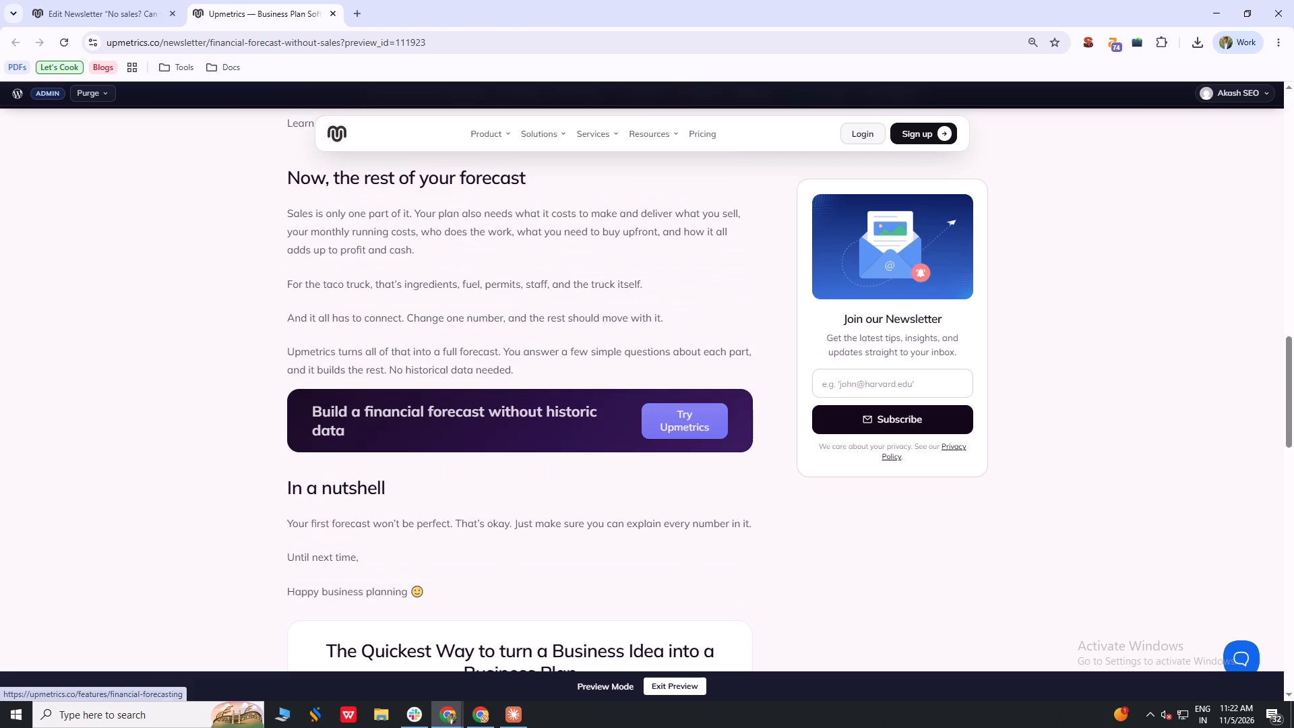
{"action": "left_click_drag", "start_coordinate": [359, 408], "coordinate": [520, 410]}
In the editor, shorten the CTA banner's text to "Build financial forecast without historic data".
{"action": "left_click", "coordinate": [67, 0]}
{"action": "scroll", "coordinate": [324, 411], "scroll_direction": "down", "scroll_amount": 4}
{"action": "scroll", "coordinate": [276, 331], "scroll_direction": "down", "scroll_amount": 3}
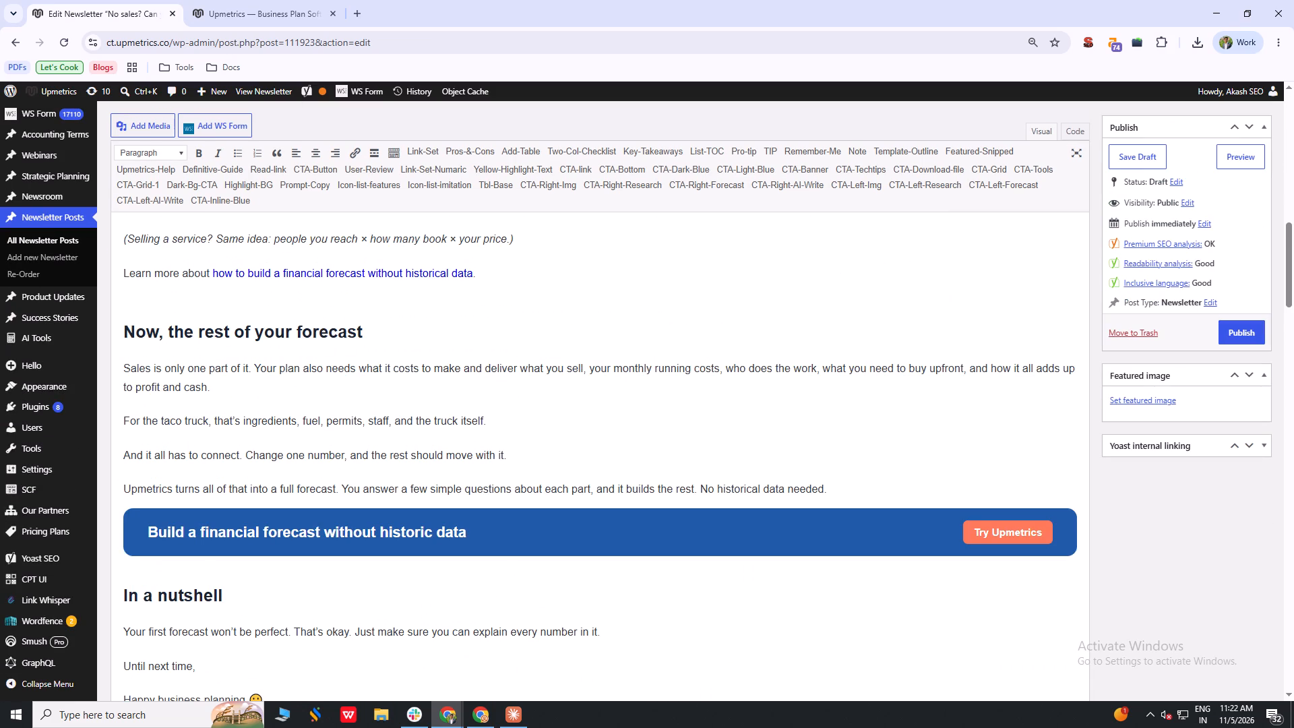
{"action": "left_click", "coordinate": [204, 536]}
{"action": "left_click", "coordinate": [196, 536]}
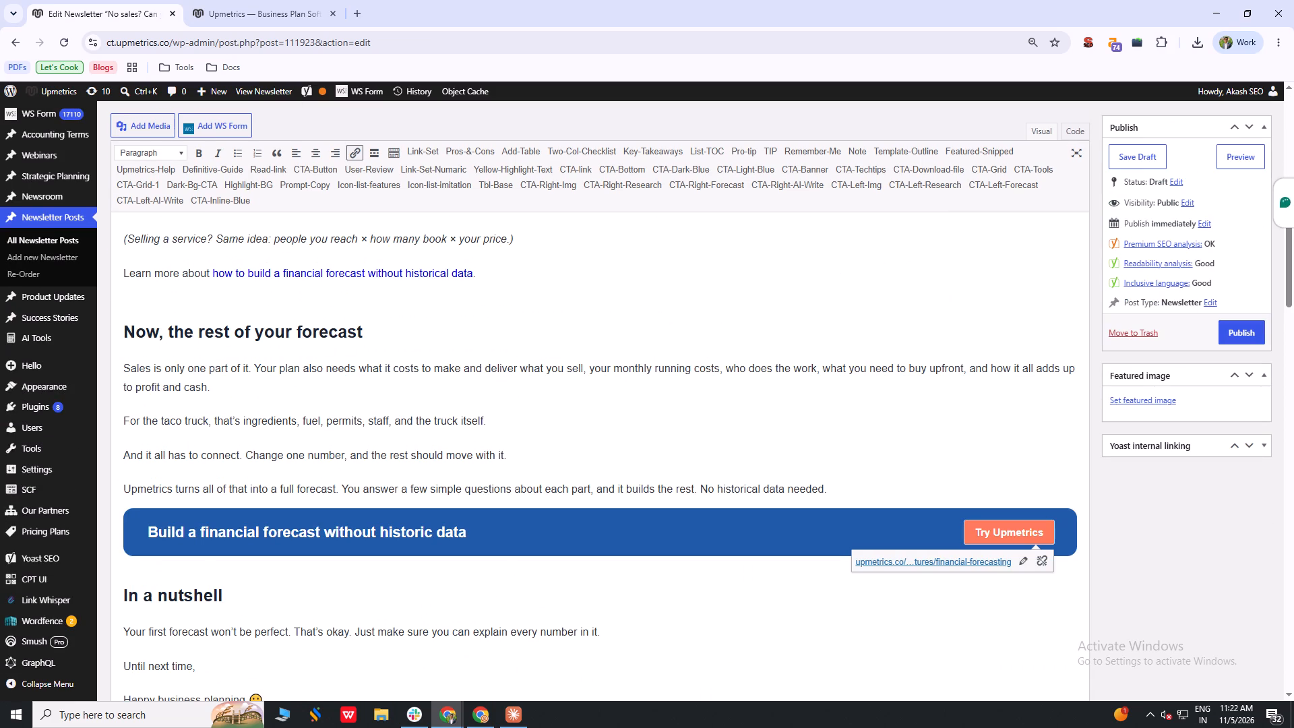
{"action": "key", "text": "ctrl+Left"}
{"action": "key", "text": "ctrl+Left"}
{"action": "key", "text": "ctrl+Left"}
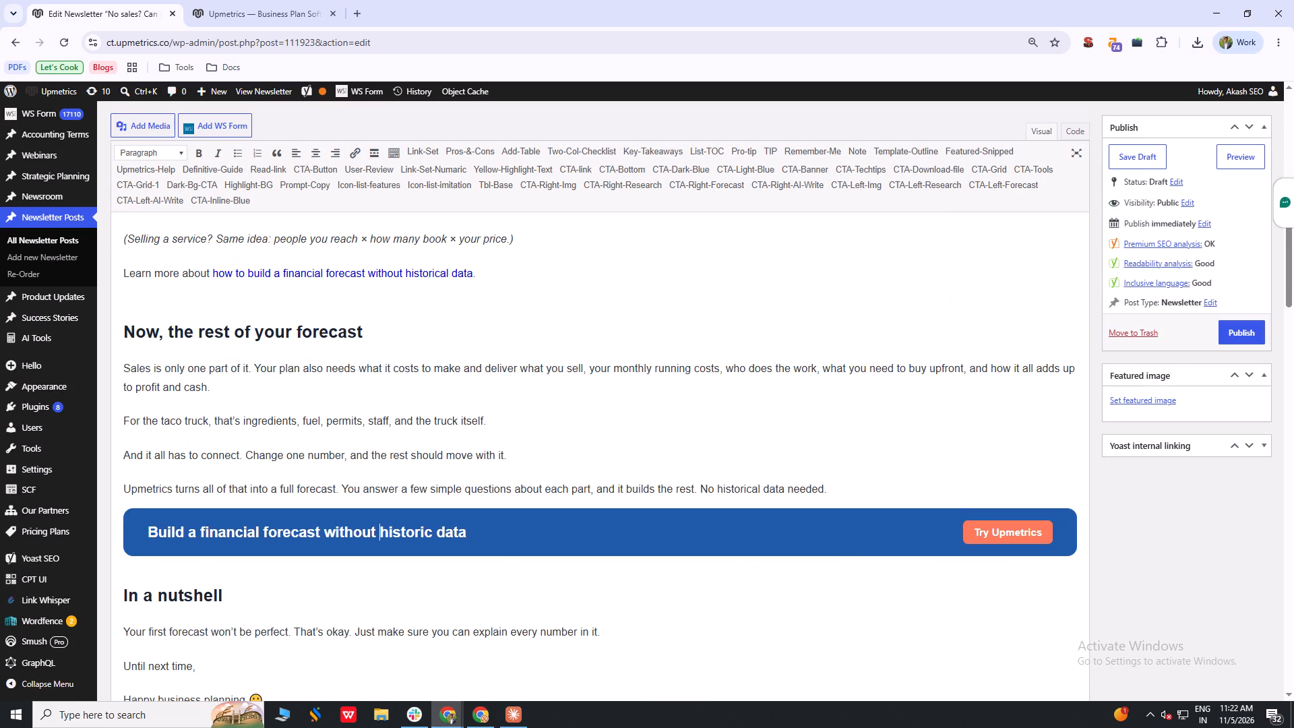
{"action": "key", "text": "ctrl+Left"}
{"action": "key", "text": "ctrl+Left"}
{"action": "key", "text": "ctrl+Left"}
{"action": "key", "text": "BackSpace"}
{"action": "key", "text": "BackSpace"}
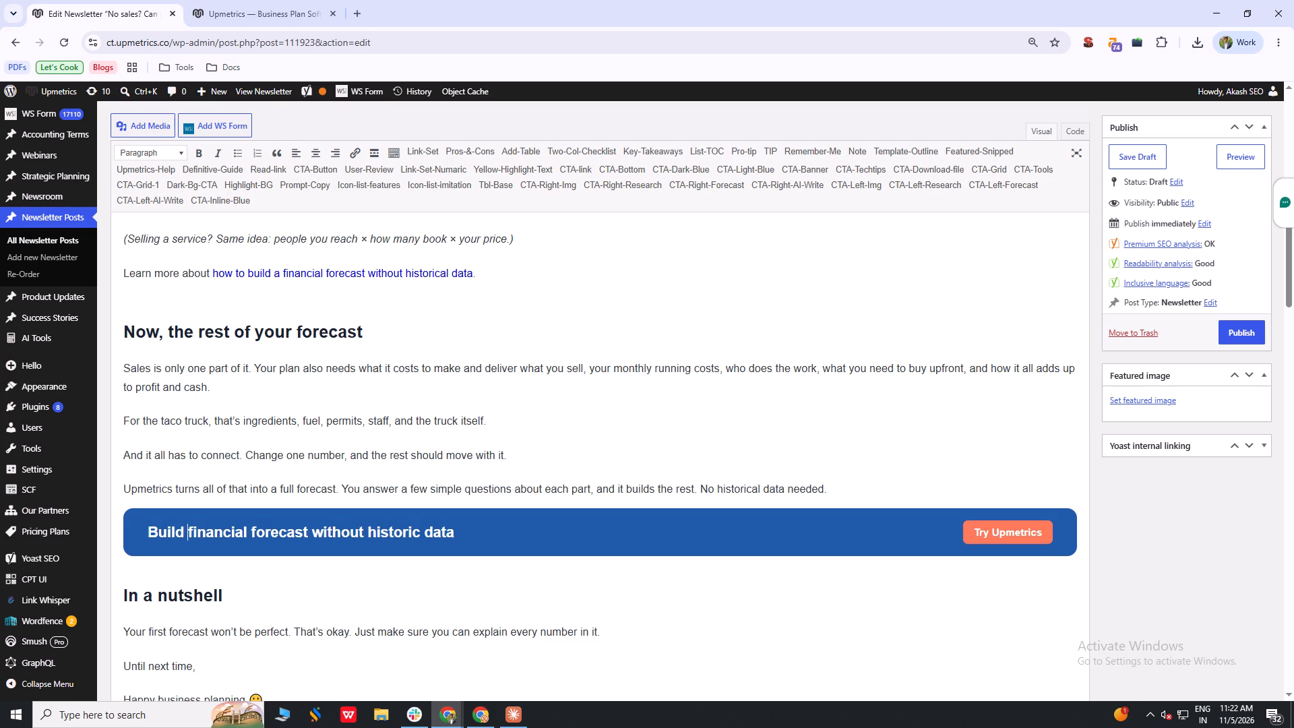
Save the newsletter draft and reload the preview to check the shortened banner text.
{"action": "left_click", "coordinate": [1126, 153]}
{"action": "left_click", "coordinate": [293, 0]}
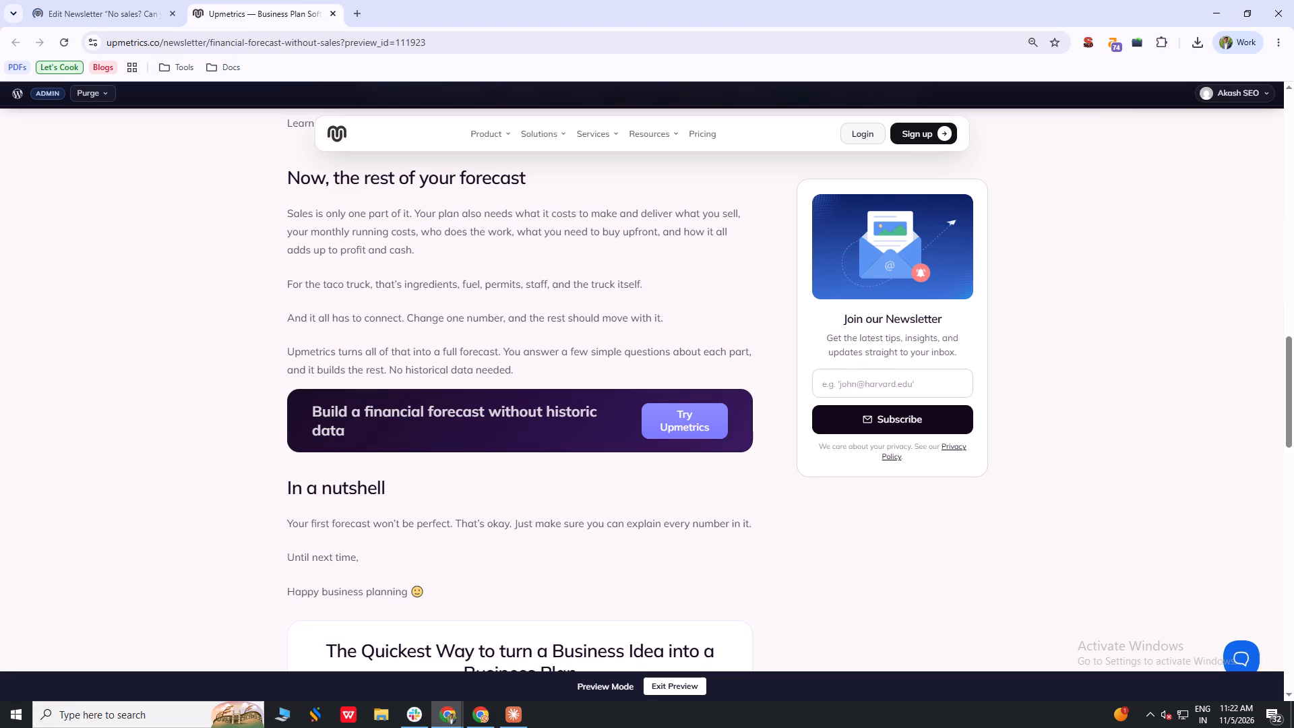
{"action": "key", "text": "F5"}
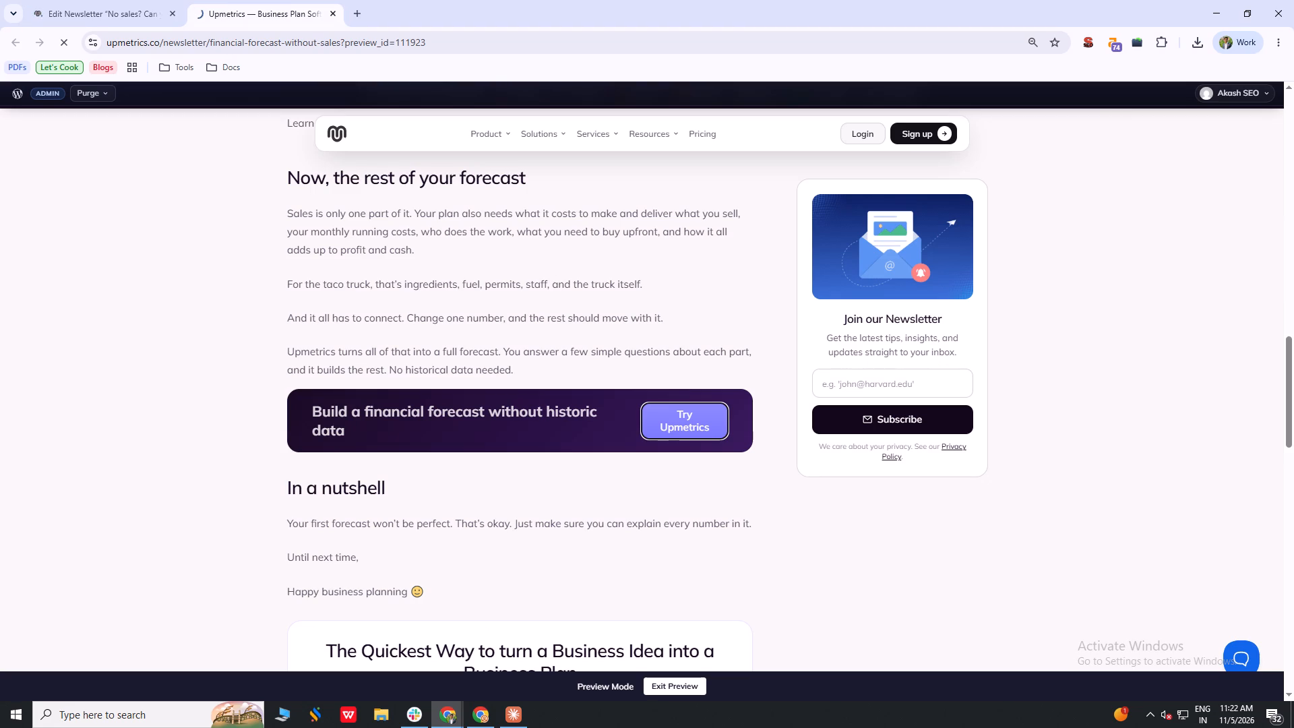
{"action": "key", "text": "F5"}
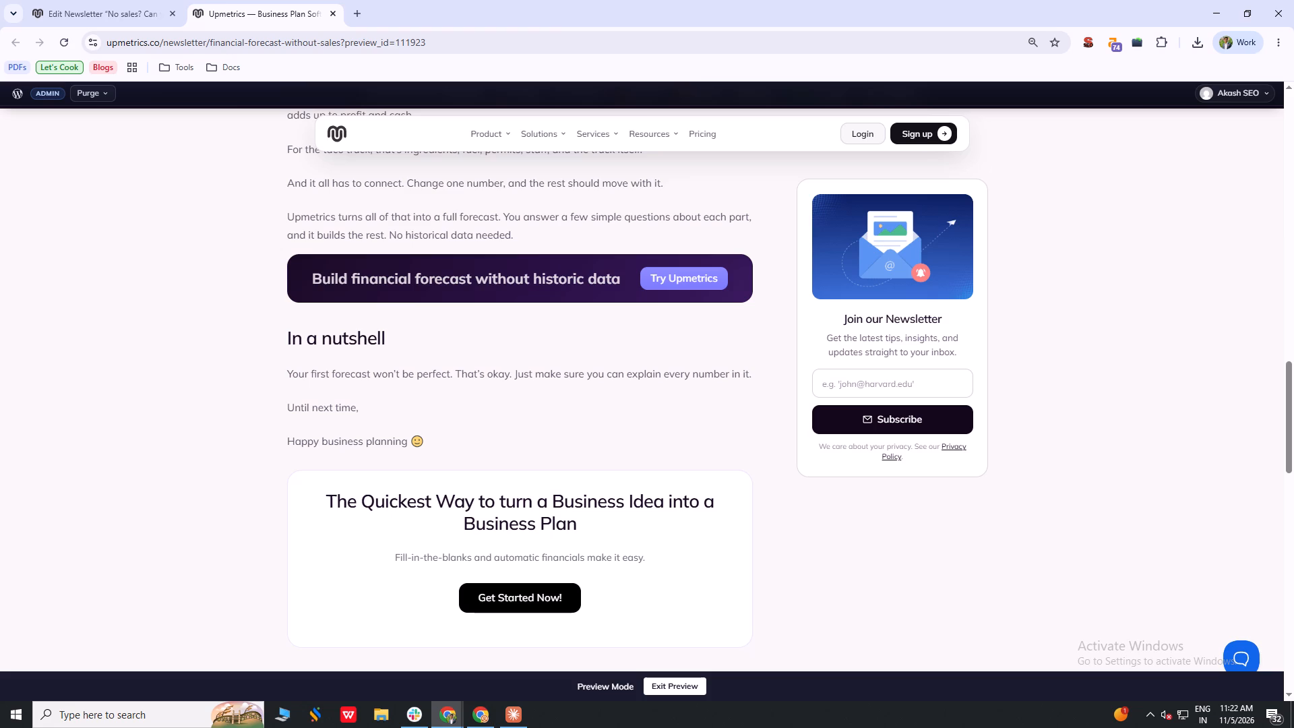
{"action": "key", "text": "F5"}
Review the refreshed preview around the CTA banner, the "In a nutshell" closing, the author box and the title area.
{"action": "scroll", "coordinate": [458, 331], "scroll_direction": "up", "scroll_amount": 1}
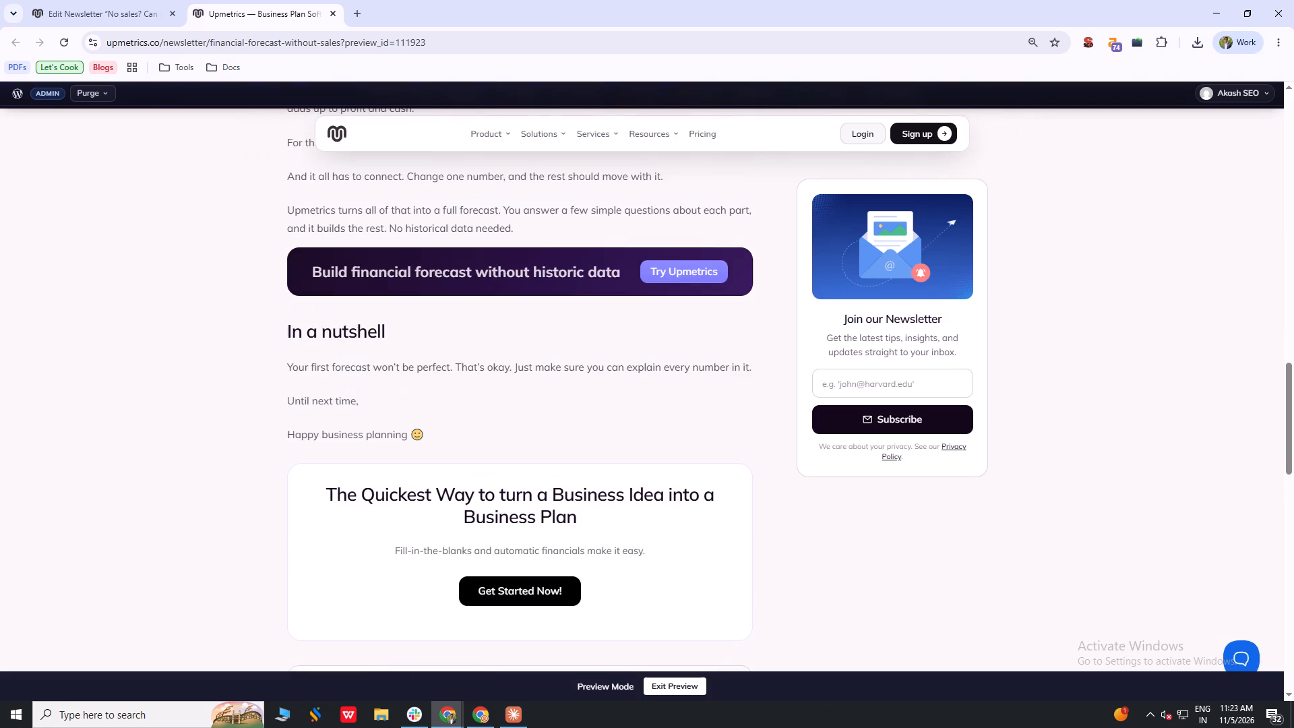
{"action": "scroll", "coordinate": [458, 331], "scroll_direction": "up", "scroll_amount": 2}
{"action": "scroll", "coordinate": [458, 331], "scroll_direction": "down", "scroll_amount": 3}
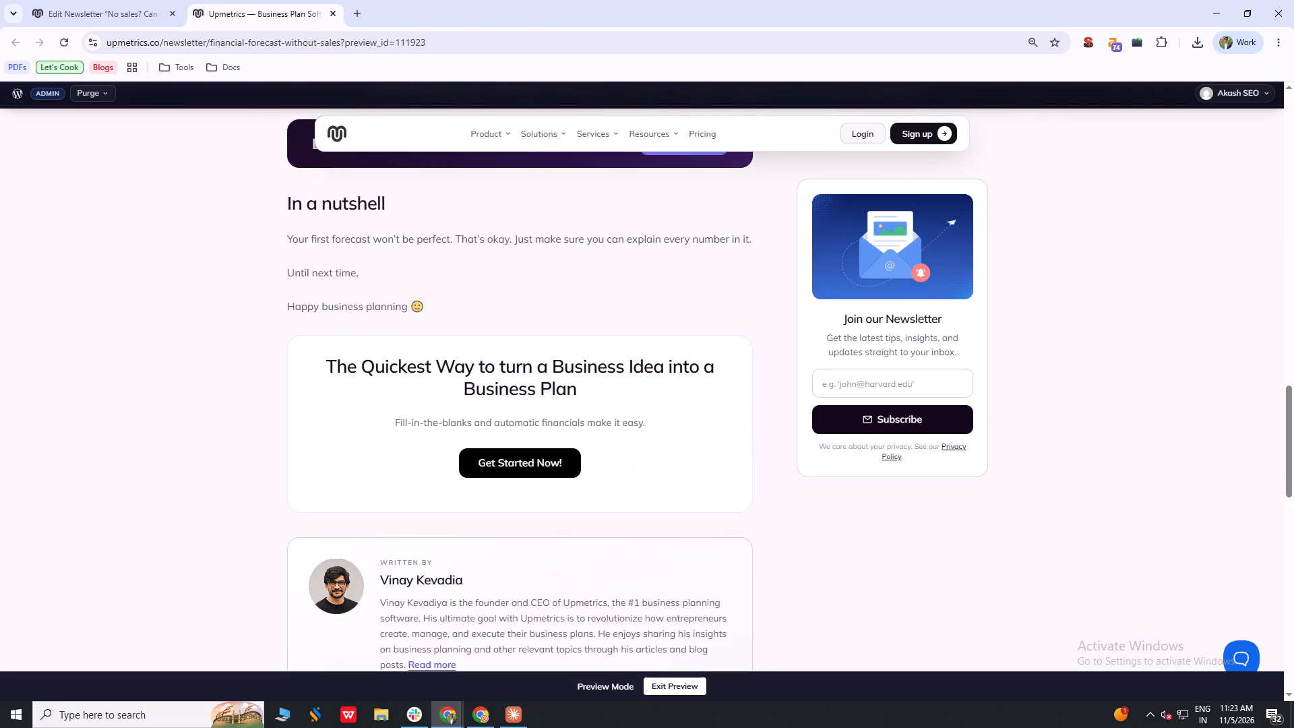
{"action": "left_click_drag", "start_coordinate": [290, 237], "coordinate": [414, 293]}
{"action": "left_click", "coordinate": [414, 293]}
{"action": "scroll", "coordinate": [421, 292], "scroll_direction": "down", "scroll_amount": 2}
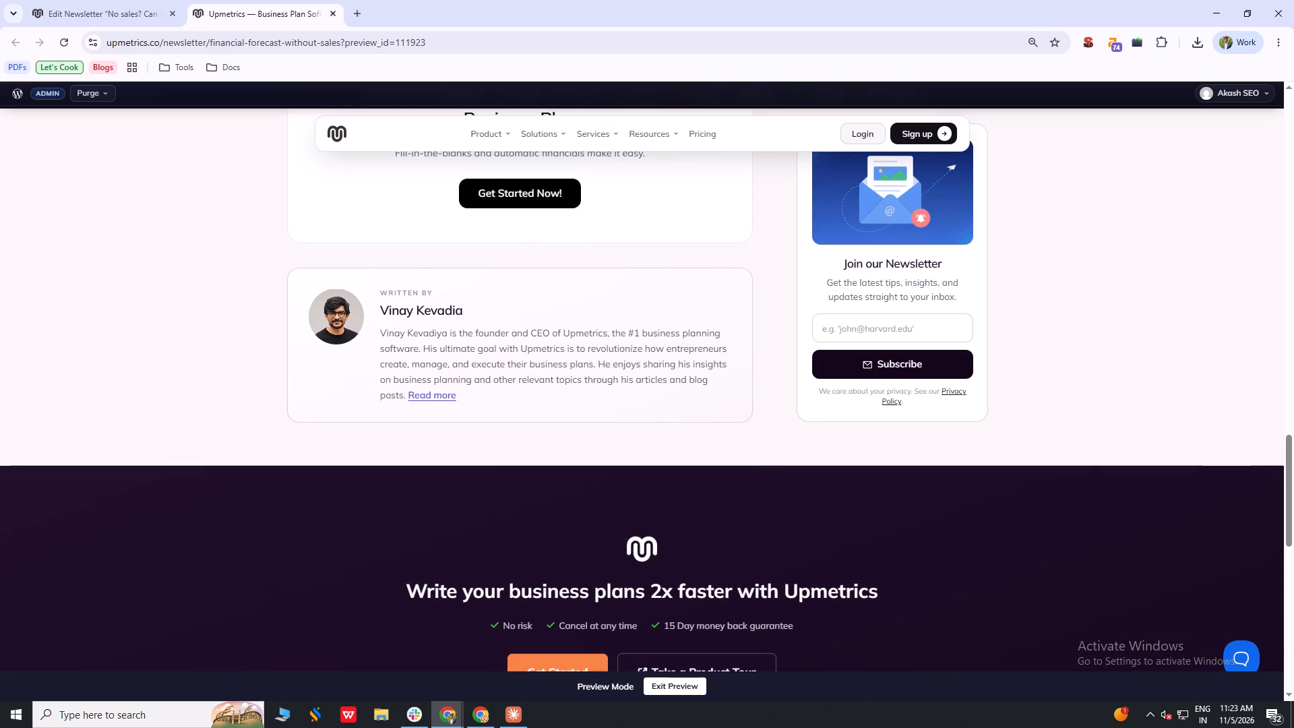
{"action": "scroll", "coordinate": [520, 199], "scroll_direction": "up", "scroll_amount": 3}
{"action": "scroll", "coordinate": [520, 282], "scroll_direction": "up", "scroll_amount": 13}
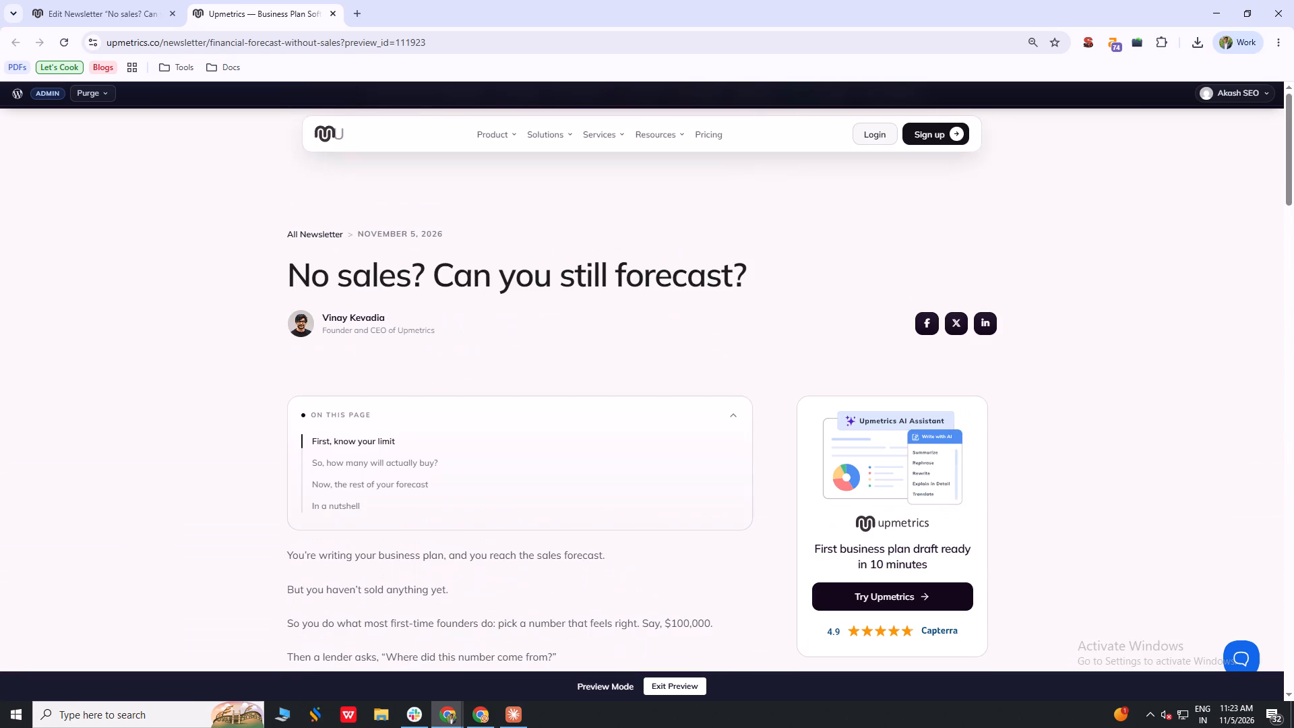
{"action": "scroll", "coordinate": [521, 309], "scroll_direction": "up", "scroll_amount": 6}
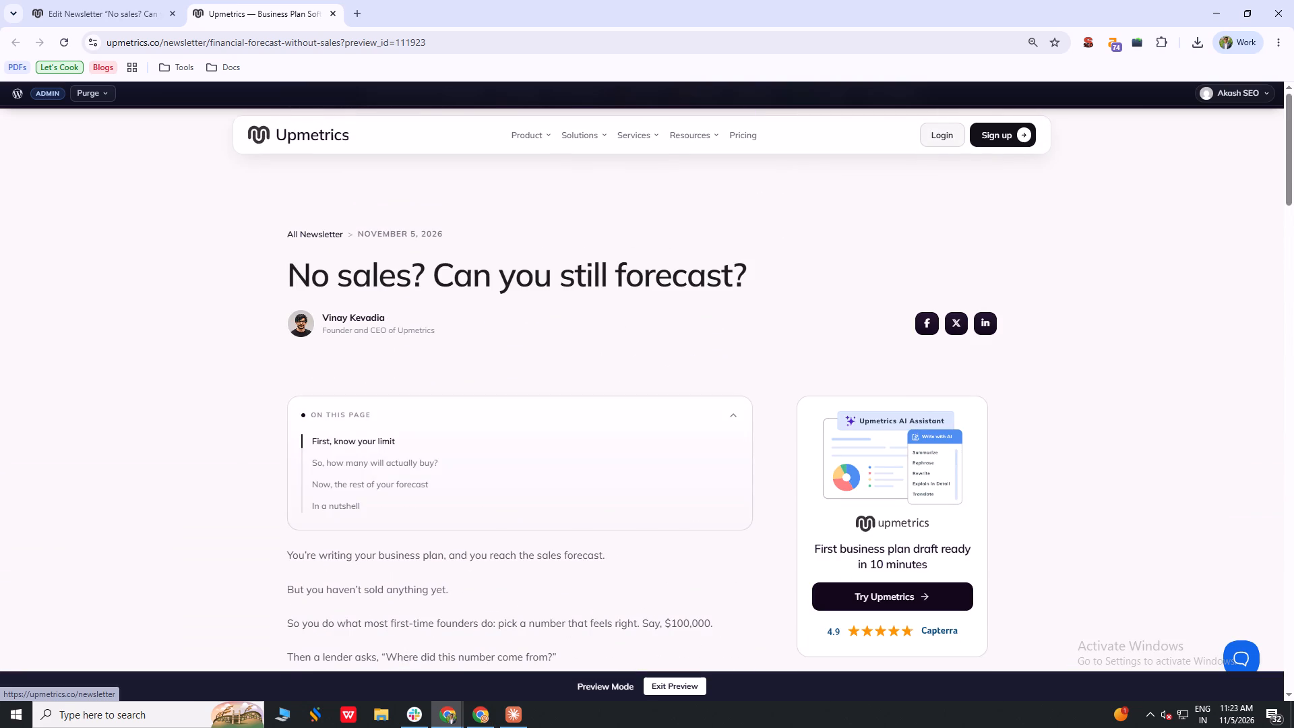
Open the newsletter archive and bring up issues #42, #41 and #40 in separate browser tabs.
{"action": "middle_click", "coordinate": [322, 237]}
{"action": "left_click", "coordinate": [382, 0]}
{"action": "scroll", "coordinate": [611, 298], "scroll_direction": "down", "scroll_amount": 4}
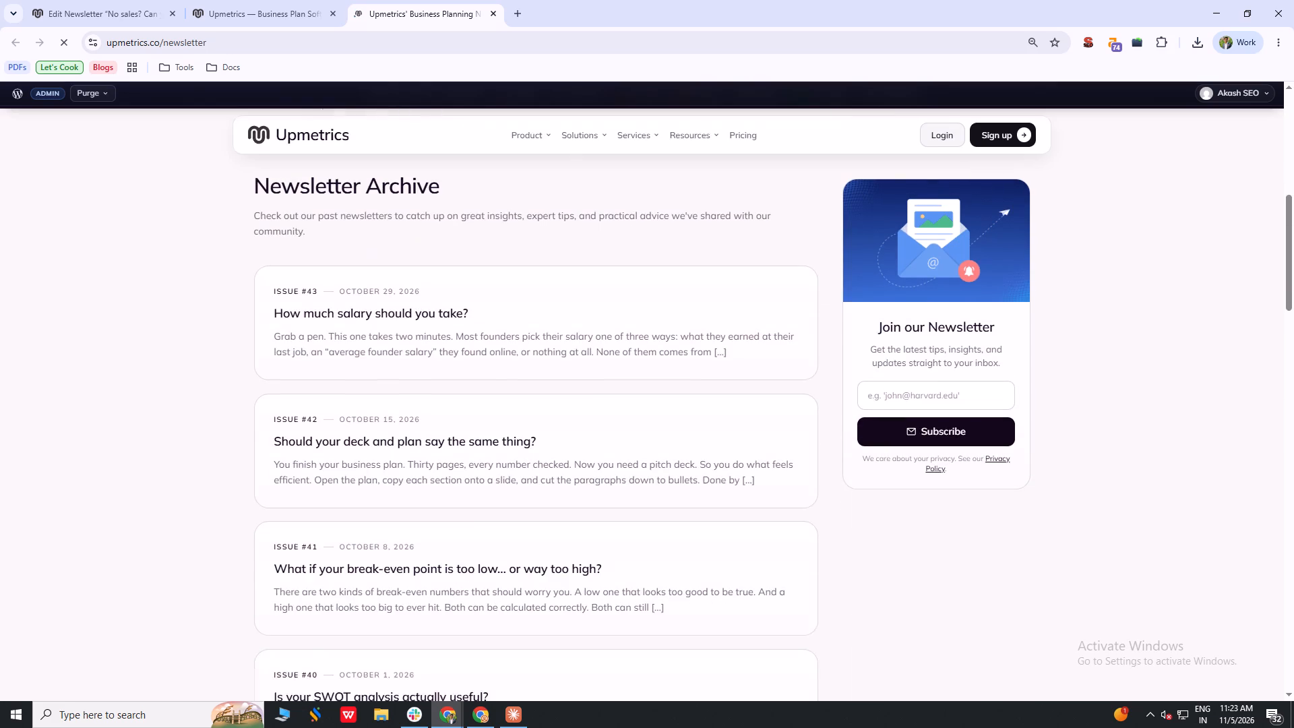
{"action": "scroll", "coordinate": [615, 298], "scroll_direction": "down", "scroll_amount": 1}
{"action": "middle_click", "coordinate": [425, 294]}
{"action": "middle_click", "coordinate": [435, 422]}
{"action": "middle_click", "coordinate": [419, 562]}
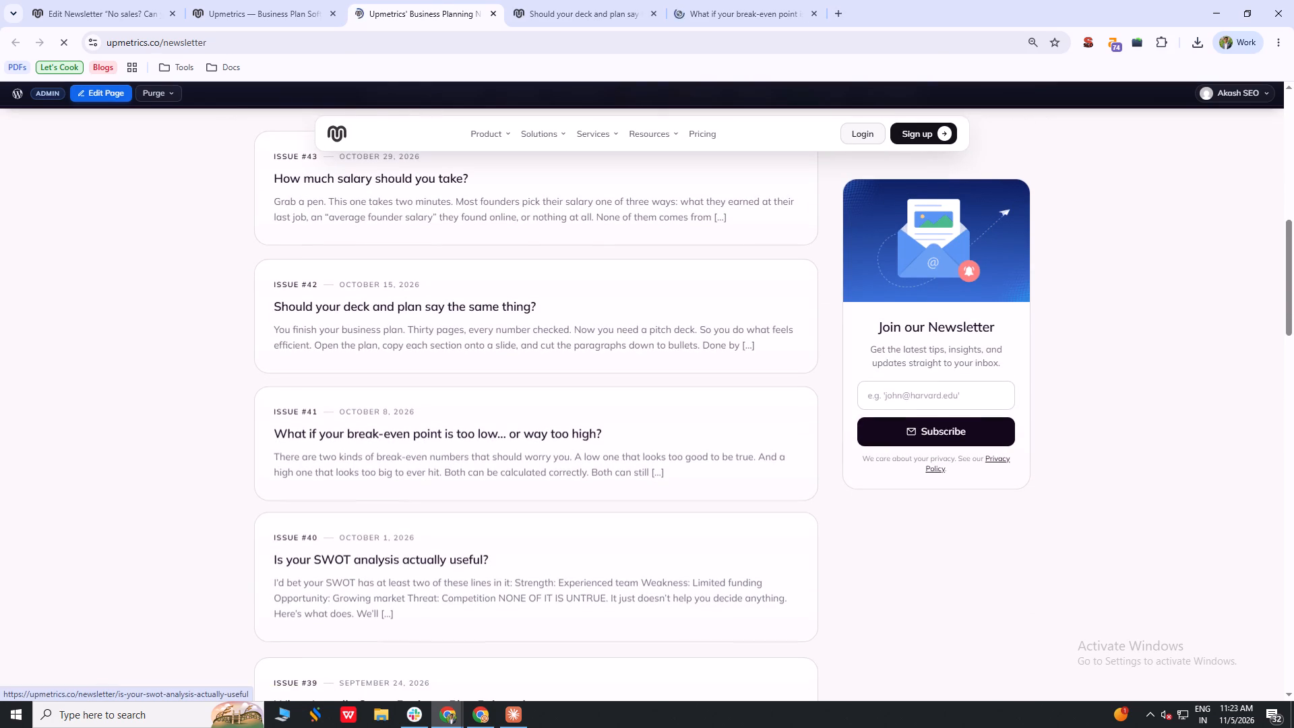
Examine how issues #42, #41 and #40 end, from their closing lines down to the author box and footer.
{"action": "left_click", "coordinate": [582, 0]}
{"action": "scroll", "coordinate": [520, 400], "scroll_direction": "down", "scroll_amount": 15}
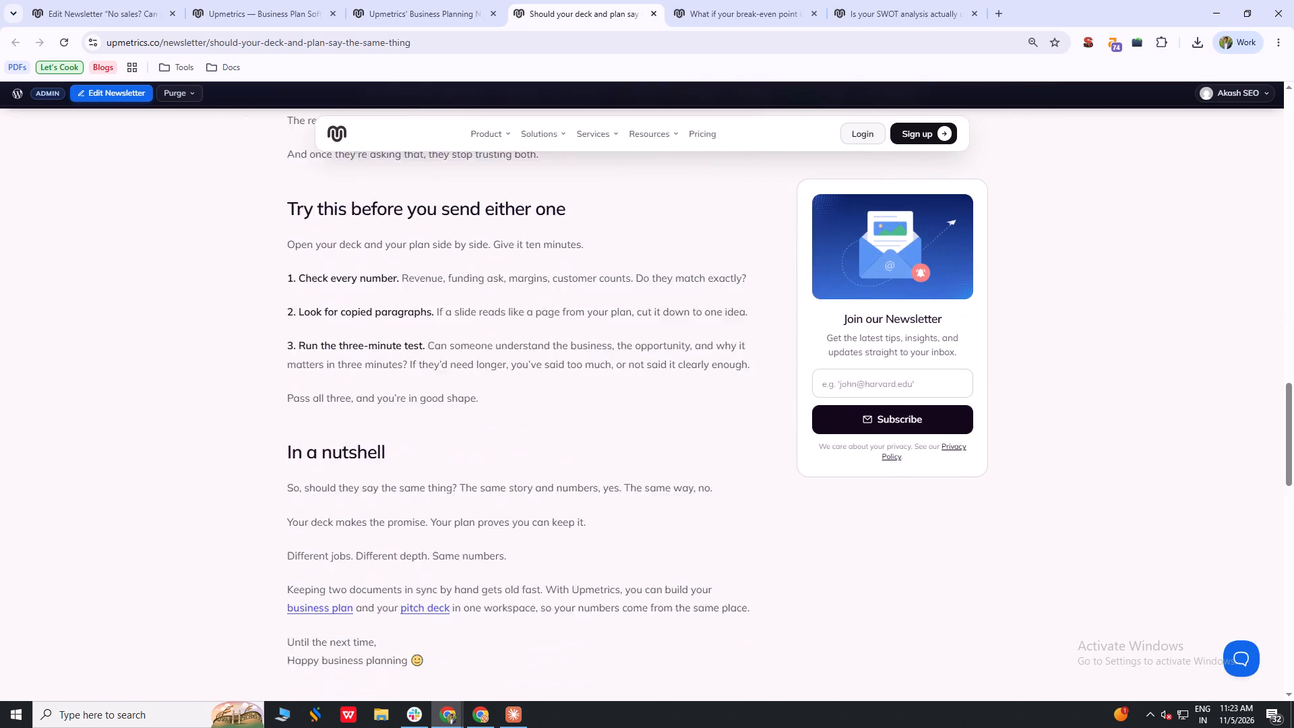
{"action": "scroll", "coordinate": [536, 386], "scroll_direction": "down", "scroll_amount": 1}
{"action": "left_click", "coordinate": [731, 0]}
{"action": "scroll", "coordinate": [651, 289], "scroll_direction": "down", "scroll_amount": 5}
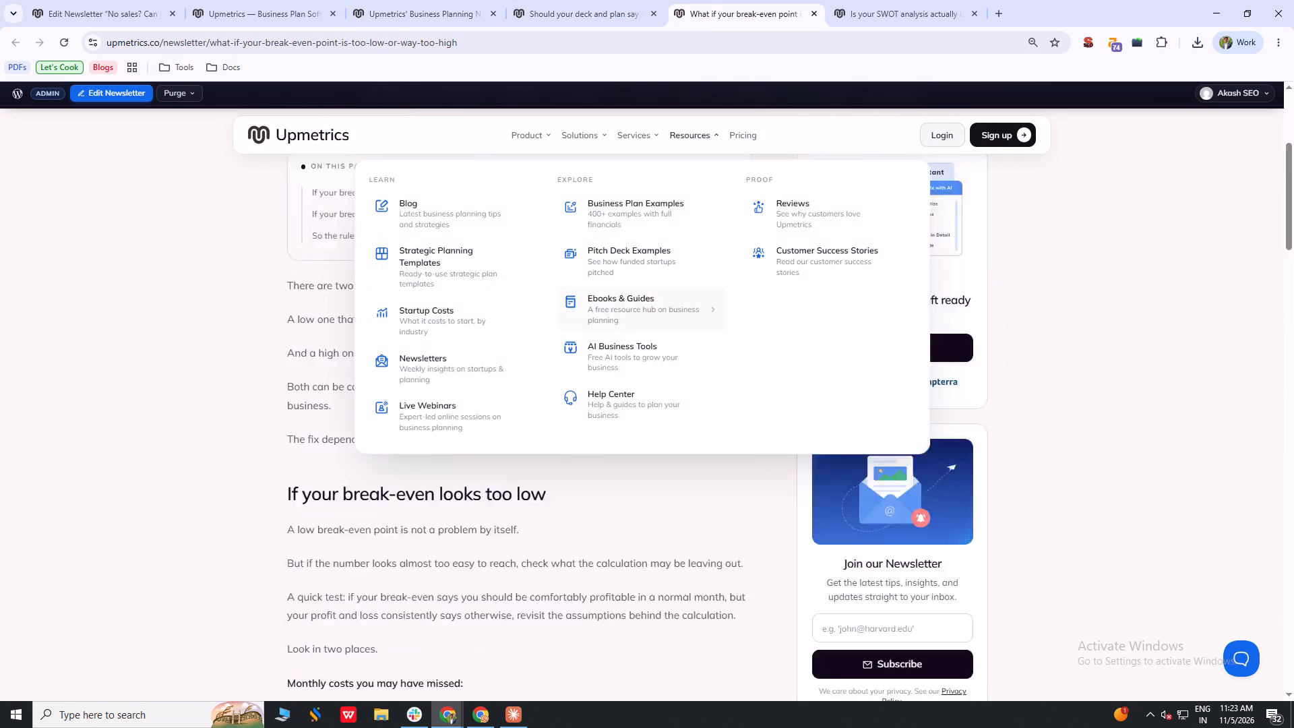
{"action": "scroll", "coordinate": [303, 479], "scroll_direction": "down", "scroll_amount": 11}
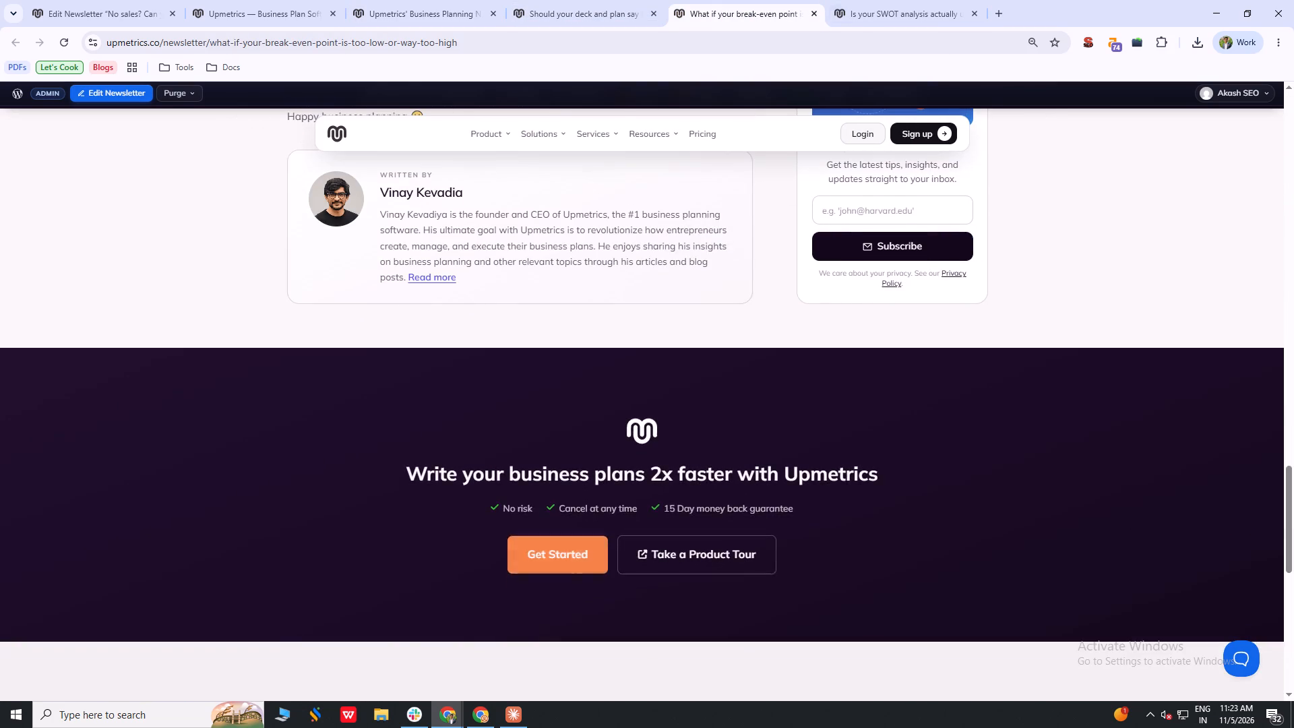
{"action": "left_click", "coordinate": [878, 0]}
{"action": "scroll", "coordinate": [352, 289], "scroll_direction": "down", "scroll_amount": 18}
{"action": "scroll", "coordinate": [357, 297], "scroll_direction": "up", "scroll_amount": 3}
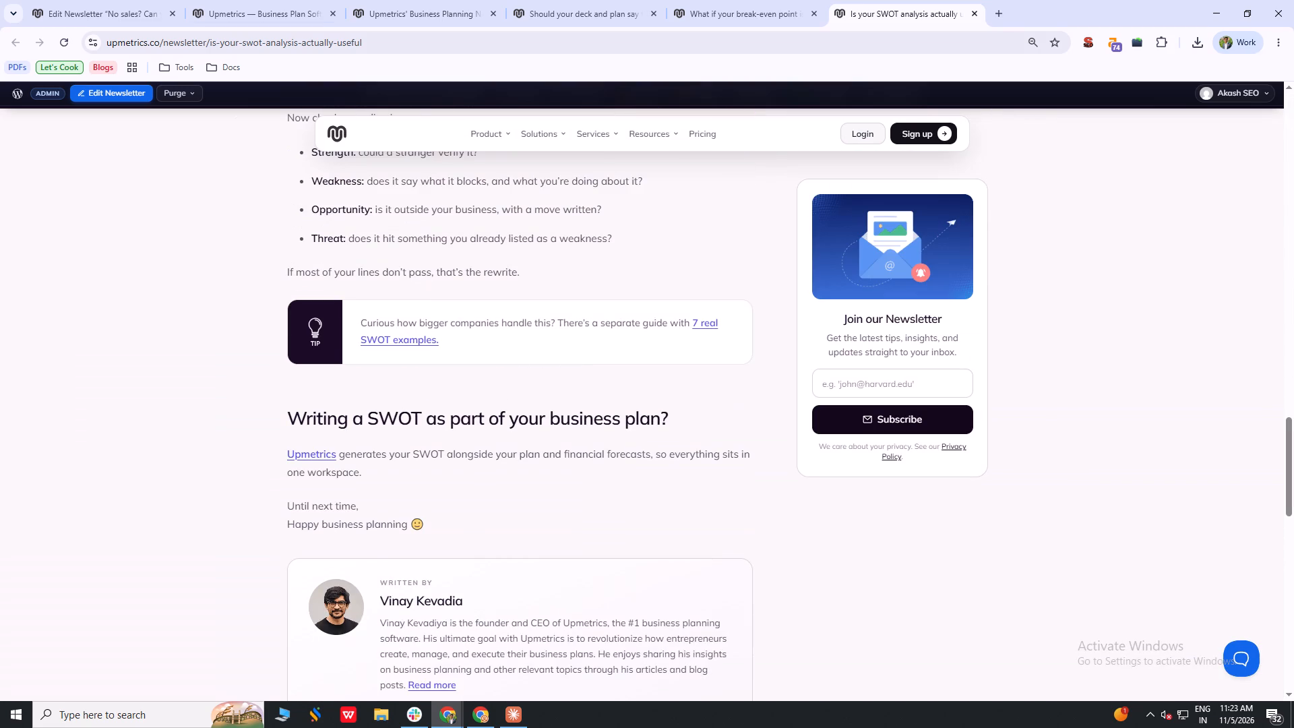
In the editor, delete the whole closing banner "The Quickest Way to turn a Business Idea into a Business Plan", including its subtext and button.
{"action": "left_click", "coordinate": [253, 0]}
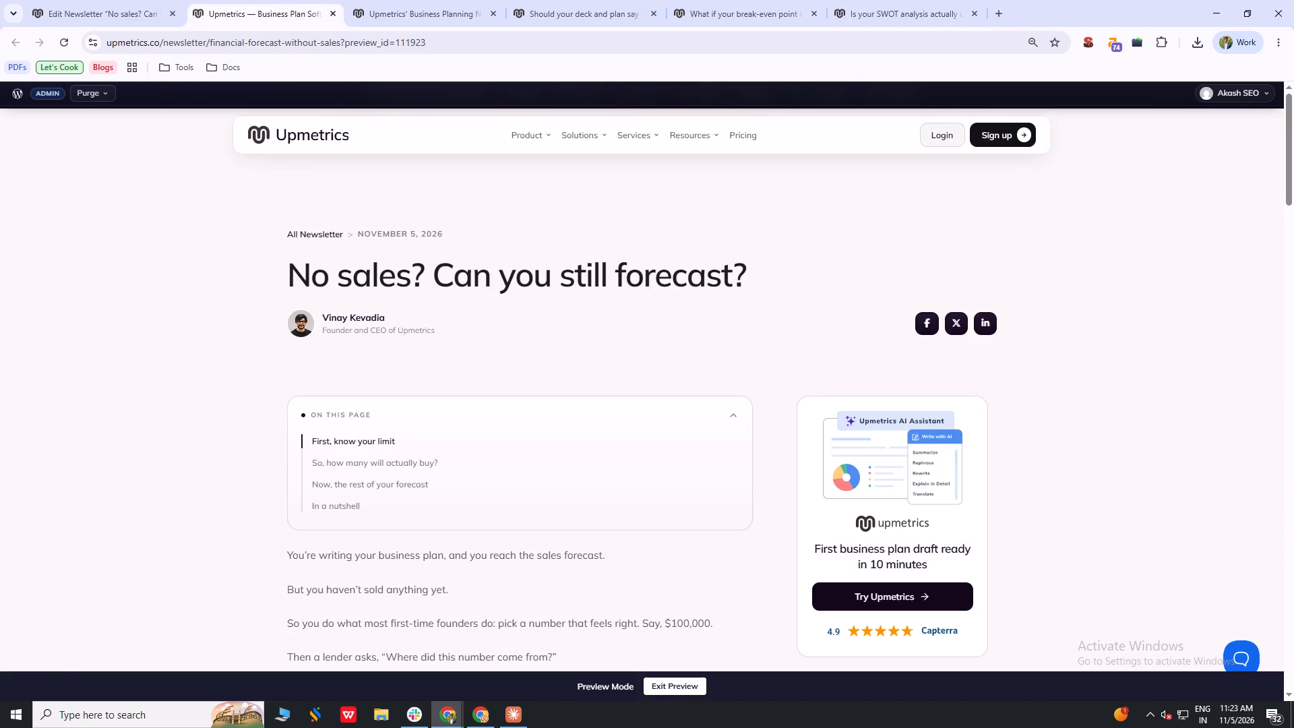
{"action": "left_click", "coordinate": [131, 0]}
{"action": "scroll", "coordinate": [572, 425], "scroll_direction": "down", "scroll_amount": 12}
{"action": "scroll", "coordinate": [445, 403], "scroll_direction": "down", "scroll_amount": 4}
{"action": "scroll", "coordinate": [681, 411], "scroll_direction": "up", "scroll_amount": 3}
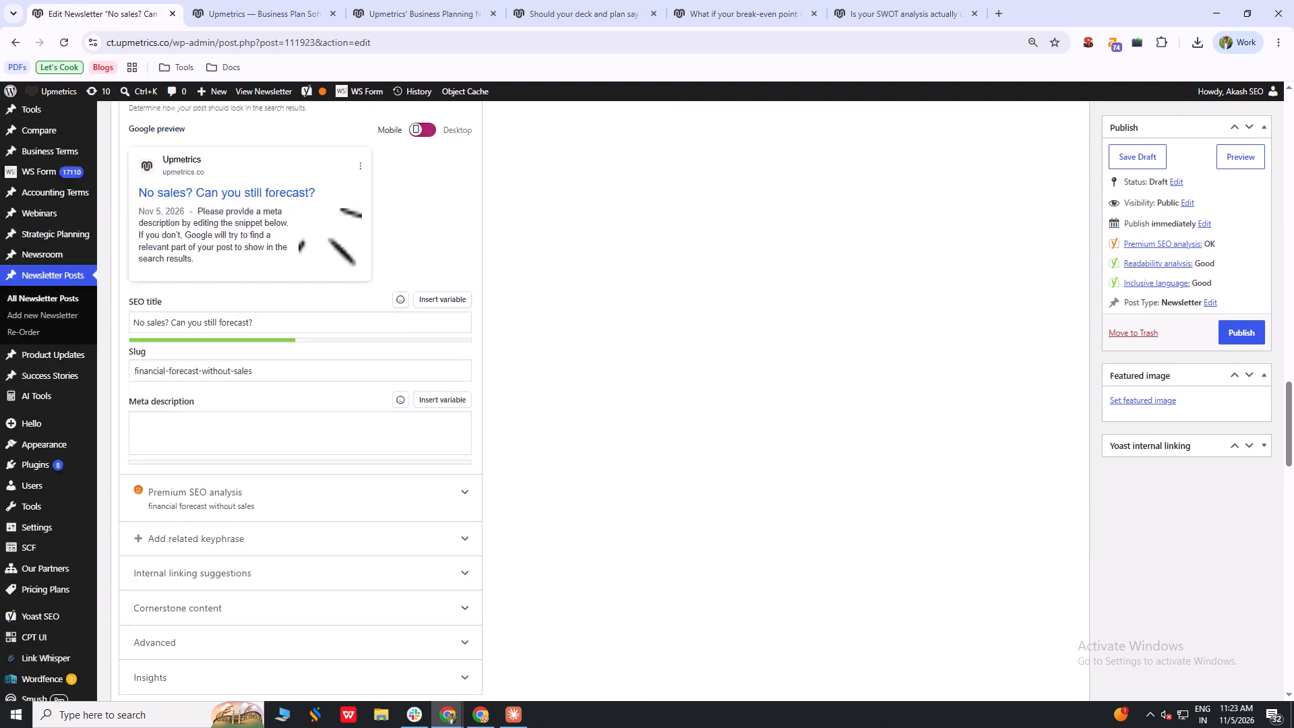
{"action": "scroll", "coordinate": [681, 411], "scroll_direction": "up", "scroll_amount": 4}
{"action": "left_click", "coordinate": [753, 530]}
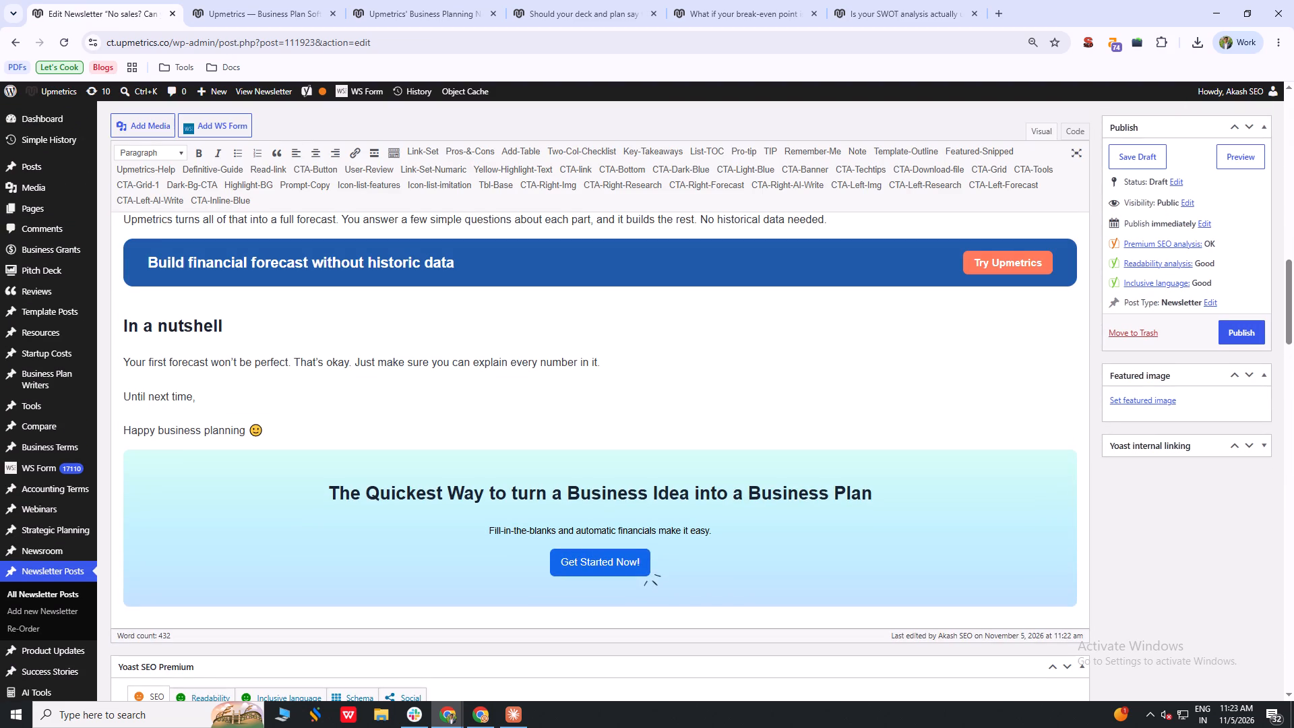
{"action": "left_click", "coordinate": [875, 463]}
{"action": "right_click", "coordinate": [931, 522]}
{"action": "left_click", "coordinate": [917, 521]}
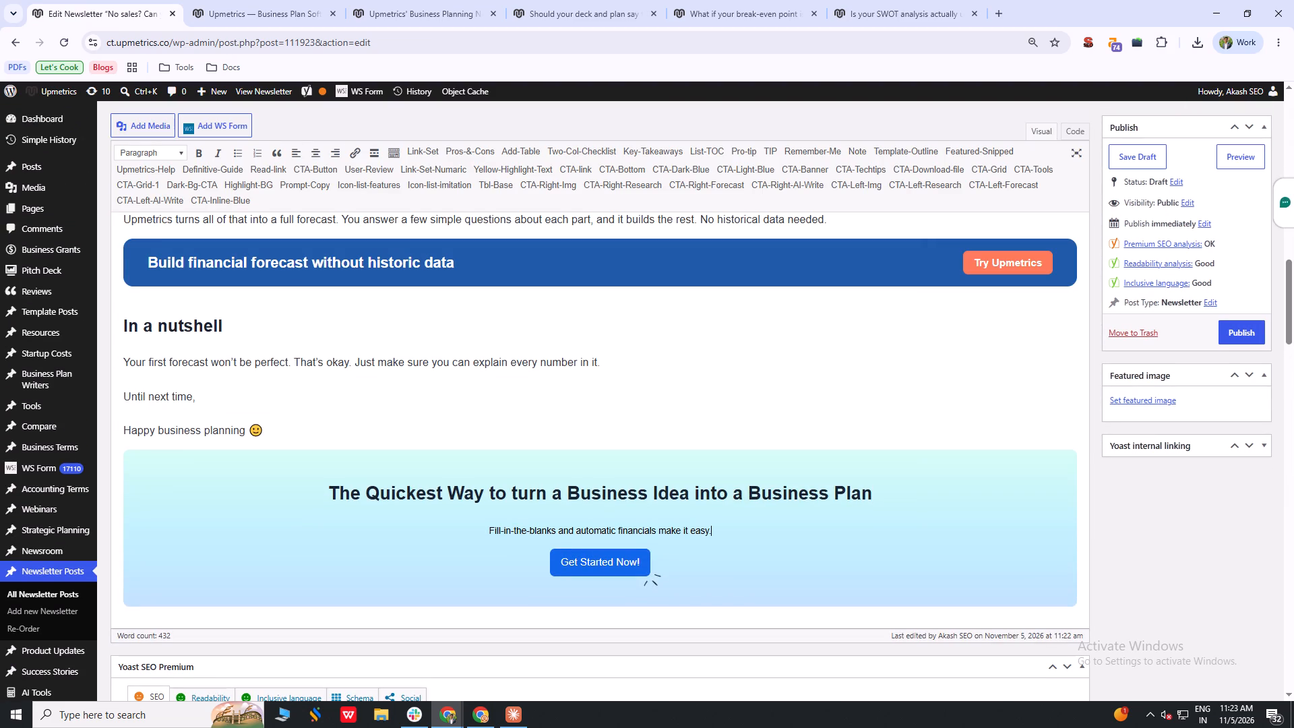
{"action": "left_click", "coordinate": [678, 569]}
{"action": "key", "text": "BackSpace"}
{"action": "key", "text": "BackSpace"}
{"action": "key", "text": "BackSpace"}
{"action": "key", "text": "BackSpace"}
{"action": "key", "text": "BackSpace"}
{"action": "key", "text": "BackSpace"}
{"action": "key", "text": "BackSpace"}
{"action": "key", "text": "BackSpace"}
{"action": "key", "text": "BackSpace"}
{"action": "key", "text": "BackSpace"}
{"action": "key", "text": "BackSpace"}
{"action": "key", "text": "BackSpace"}
{"action": "key", "text": "BackSpace"}
{"action": "key", "text": "BackSpace"}
{"action": "key", "text": "BackSpace"}
{"action": "key", "text": "BackSpace"}
{"action": "key", "text": "BackSpace"}
{"action": "key", "text": "BackSpace"}
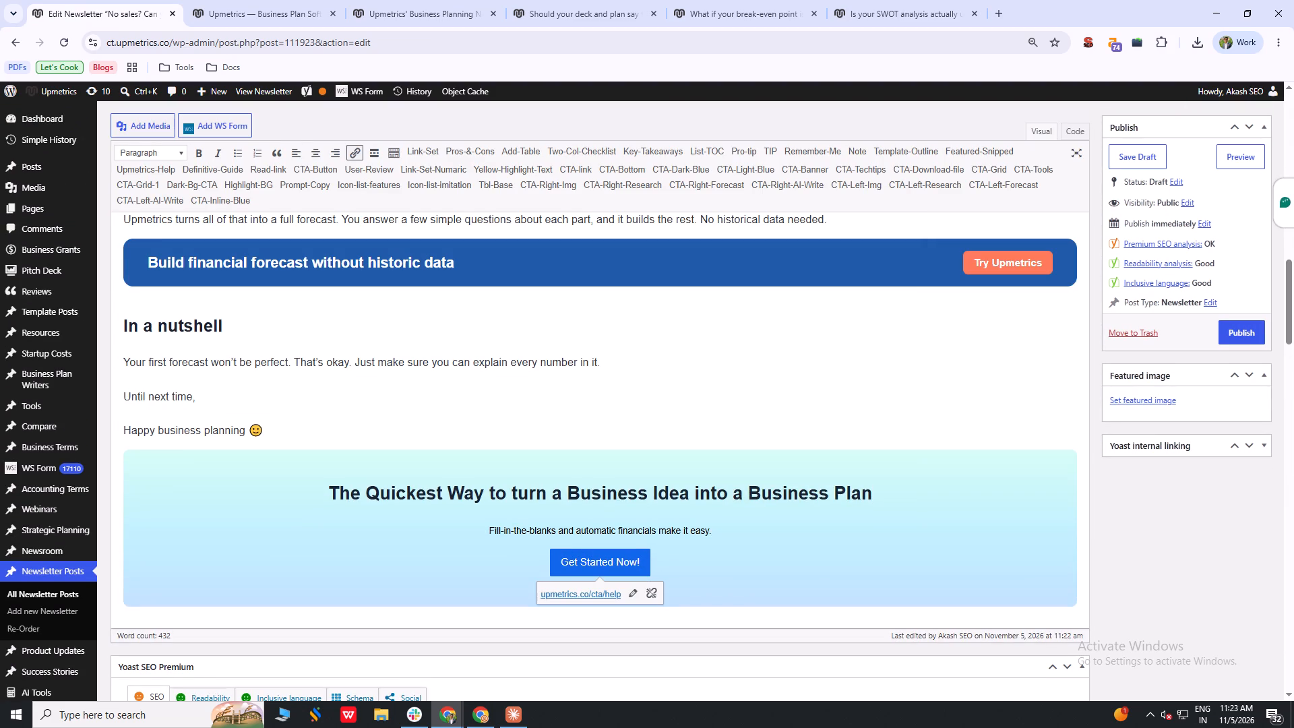
{"action": "key", "text": "BackSpace"}
{"action": "key", "text": "BackSpace"}
{"action": "key", "text": "BackSpace"}
{"action": "key", "text": "BackSpace"}
{"action": "key", "text": "BackSpace"}
{"action": "key", "text": "BackSpace"}
{"action": "key", "text": "BackSpace"}
{"action": "key", "text": "BackSpace"}
{"action": "key", "text": "BackSpace"}
{"action": "key", "text": "BackSpace"}
{"action": "key", "text": "BackSpace"}
{"action": "key", "text": "BackSpace"}
{"action": "key", "text": "BackSpace"}
{"action": "key", "text": "BackSpace"}
{"action": "key", "text": "BackSpace"}
{"action": "key", "text": "BackSpace"}
{"action": "key", "text": "BackSpace"}
{"action": "key", "text": "BackSpace"}
{"action": "key", "text": "BackSpace"}
{"action": "key", "text": "BackSpace"}
{"action": "key", "text": "BackSpace"}
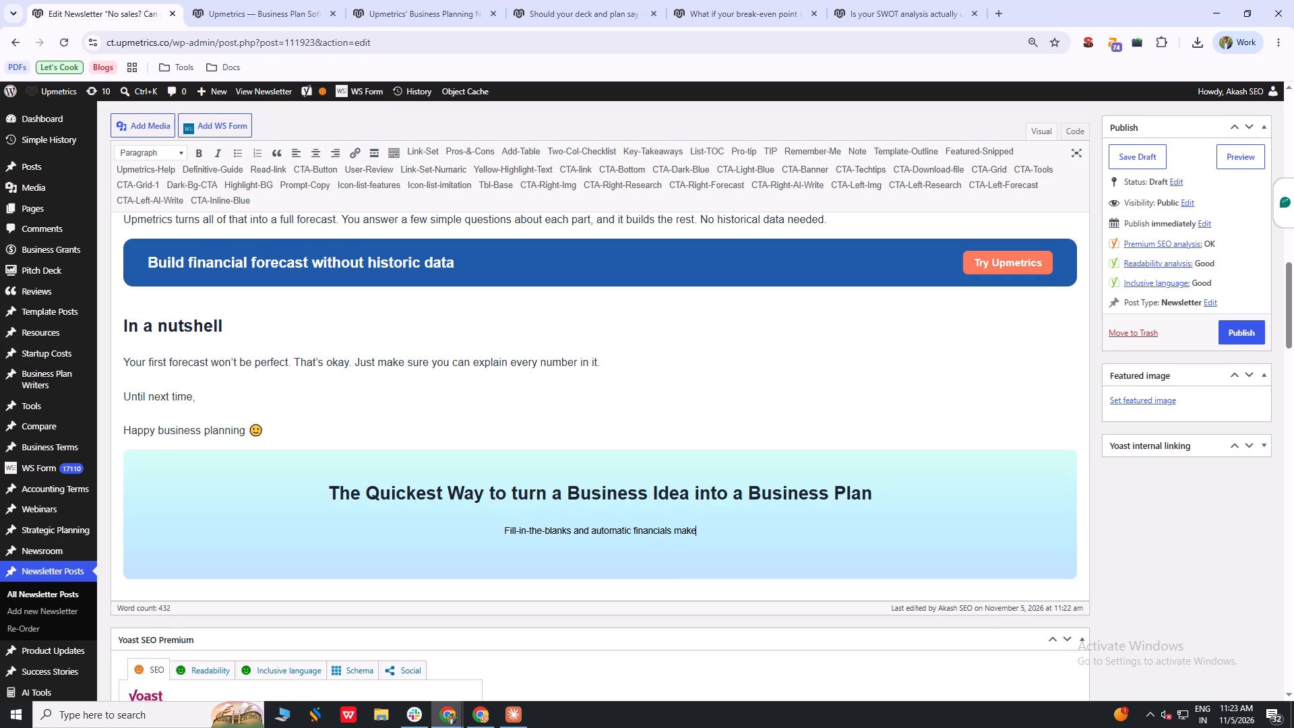
{"action": "key", "text": "BackSpace"}
{"action": "key", "text": "BackSpace"}
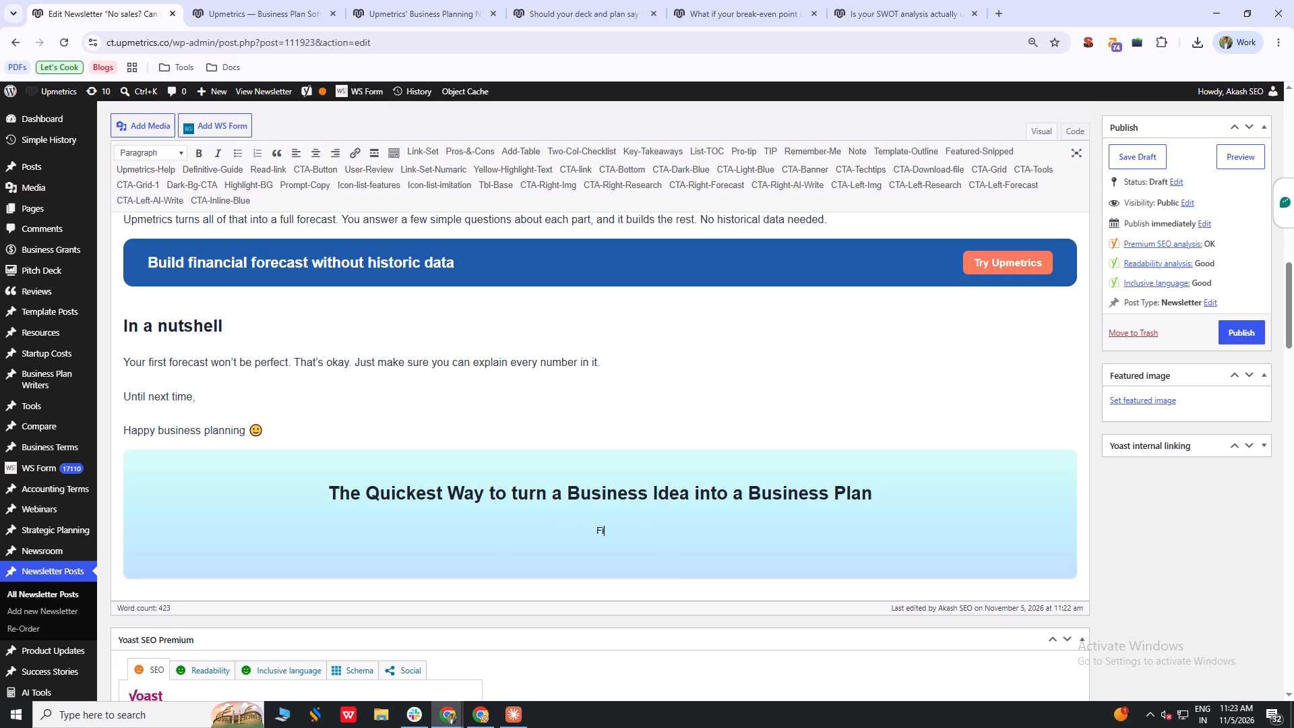
{"action": "key", "text": "BackSpace"}
{"action": "key", "text": "BackSpace"}
{"action": "key", "text": "BackSpace"}
{"action": "key", "text": "BackSpace"}
{"action": "key", "text": "BackSpace"}
{"action": "key", "text": "BackSpace"}
{"action": "key", "text": "BackSpace"}
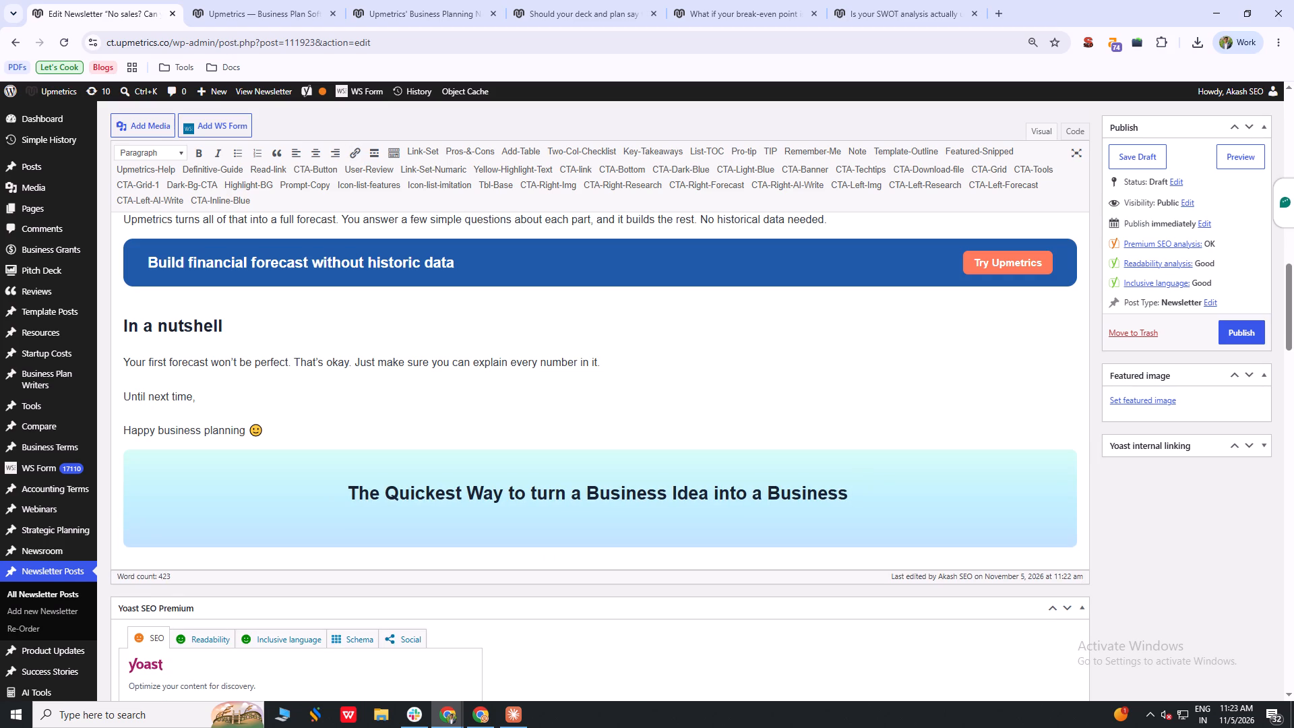
{"action": "key", "text": "ctrl+BackSpace"}
{"action": "key", "text": "ctrl+BackSpace"}
{"action": "key", "text": "ctrl+BackSpace"}
{"action": "key", "text": "ctrl+BackSpace"}
{"action": "key", "text": "ctrl+BackSpace"}
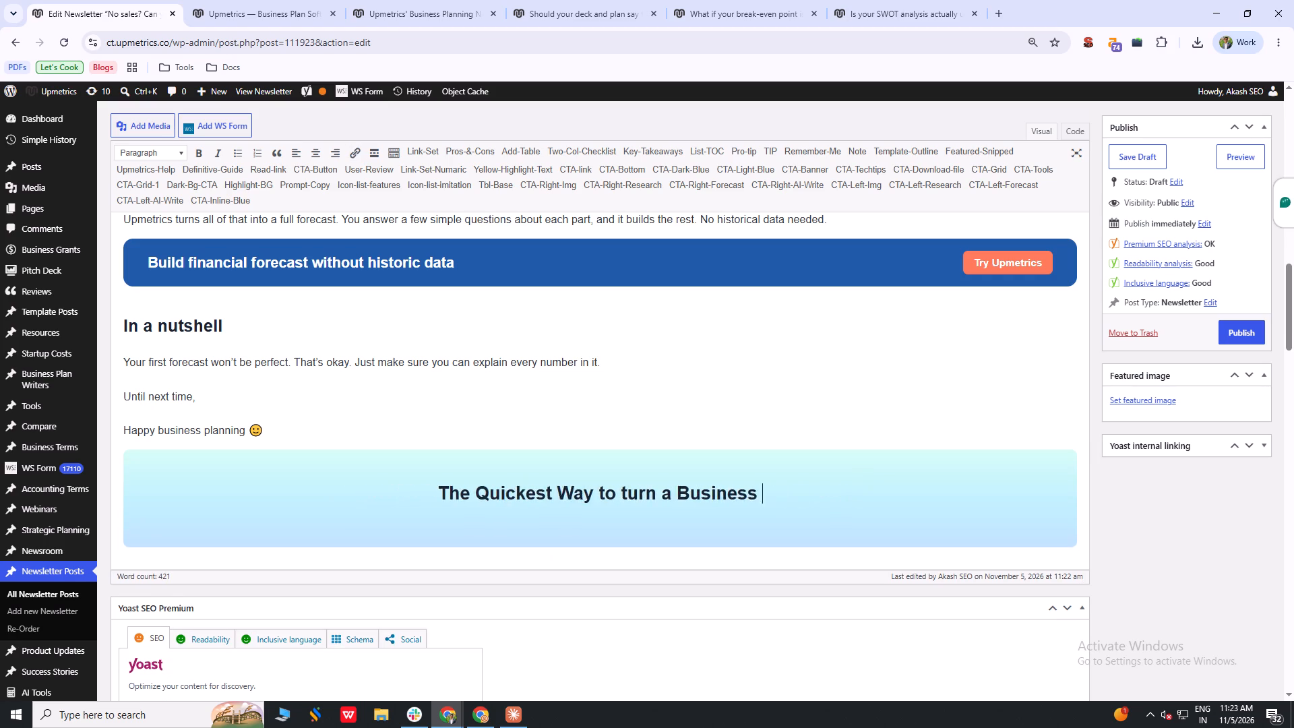
{"action": "key", "text": "ctrl+BackSpace"}
{"action": "key", "text": "ctrl+BackSpace"}
{"action": "key", "text": "ctrl+BackSpace"}
{"action": "key", "text": "ctrl+BackSpace"}
{"action": "key", "text": "ctrl+BackSpace"}
{"action": "key", "text": "ctrl+BackSpace"}
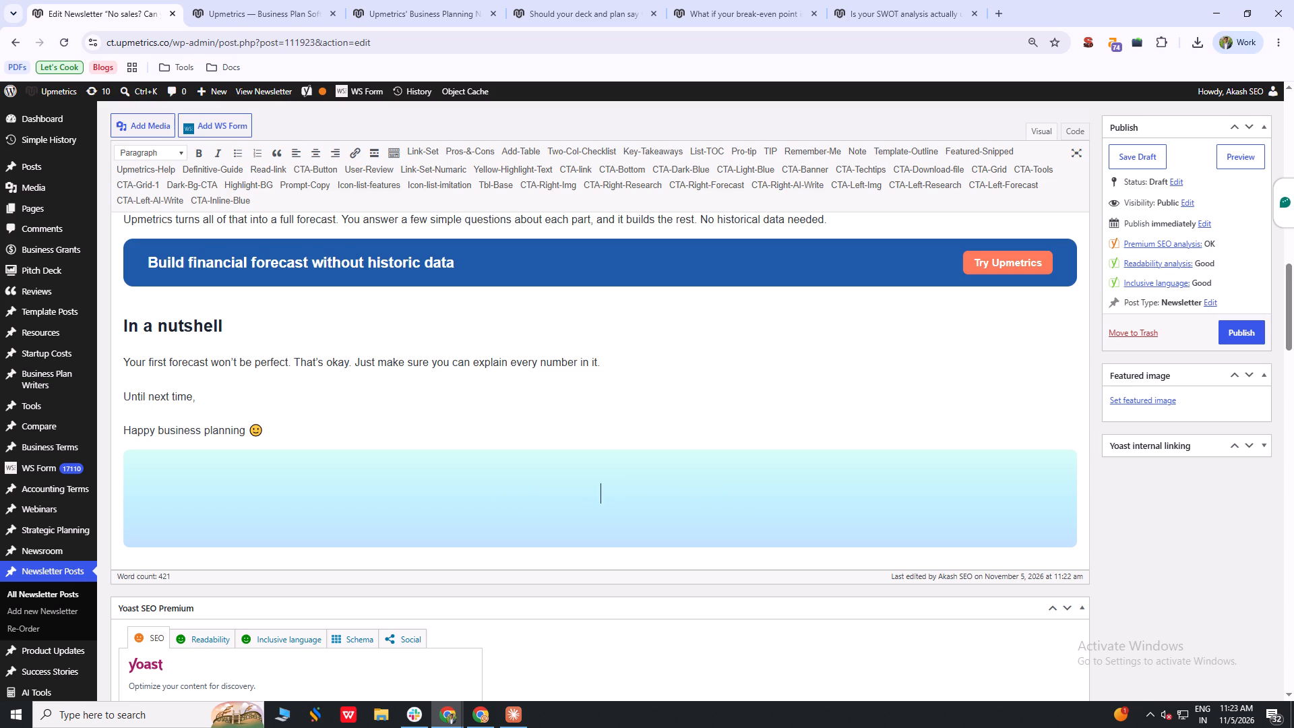
{"action": "key", "text": "BackSpace"}
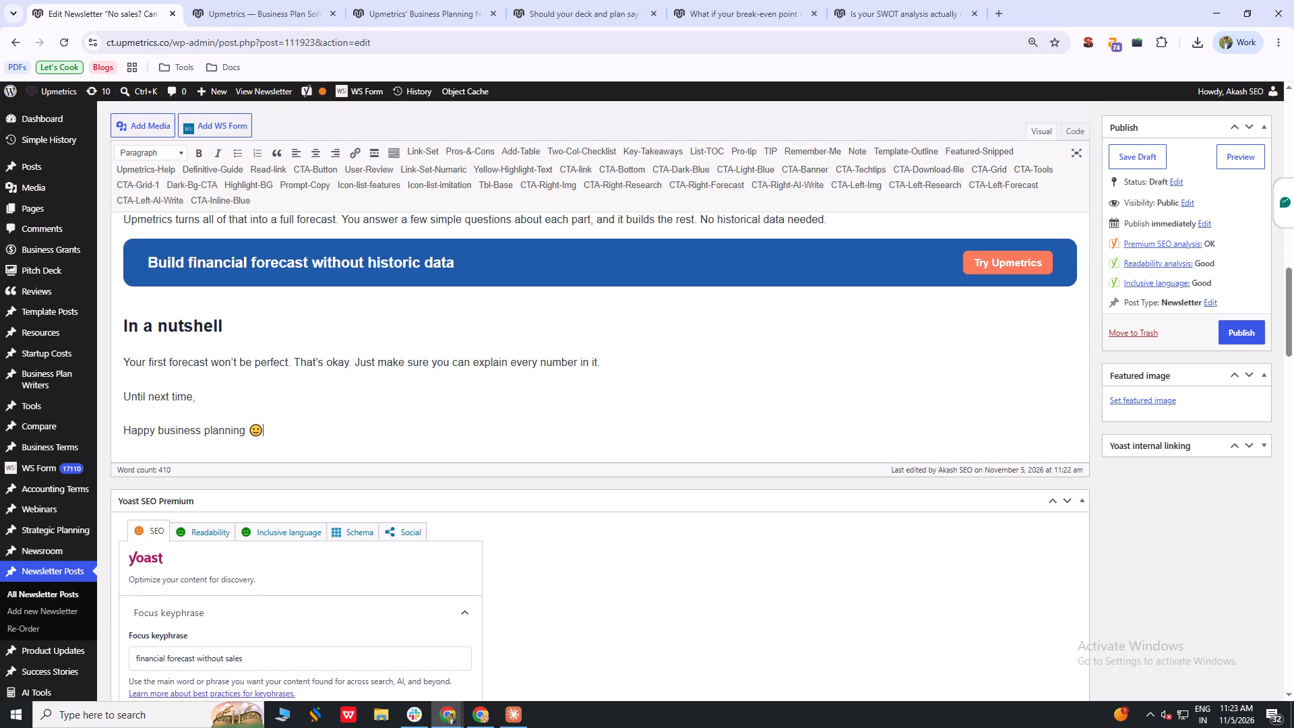
Save the newsletter draft.
{"action": "left_click", "coordinate": [1140, 160]}
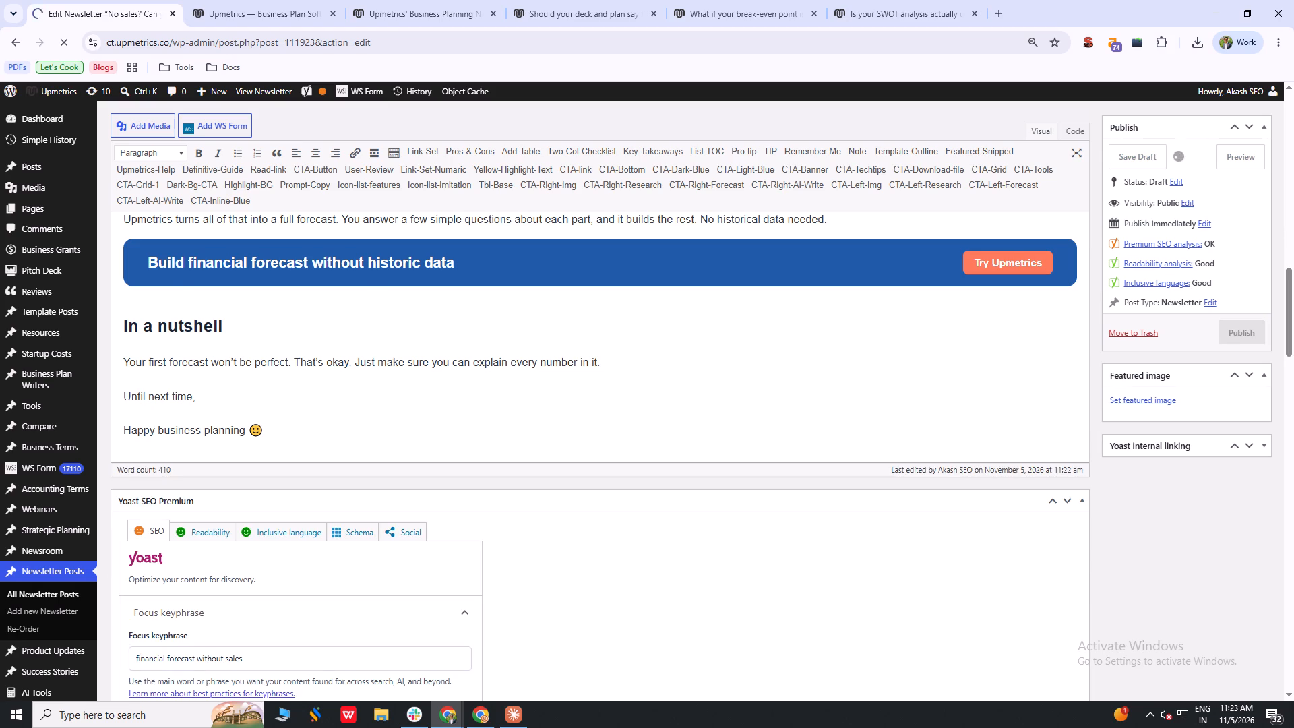
{"action": "scroll", "coordinate": [443, 553], "scroll_direction": "up", "scroll_amount": 1}
{"action": "scroll", "coordinate": [510, 481], "scroll_direction": "up", "scroll_amount": 3}
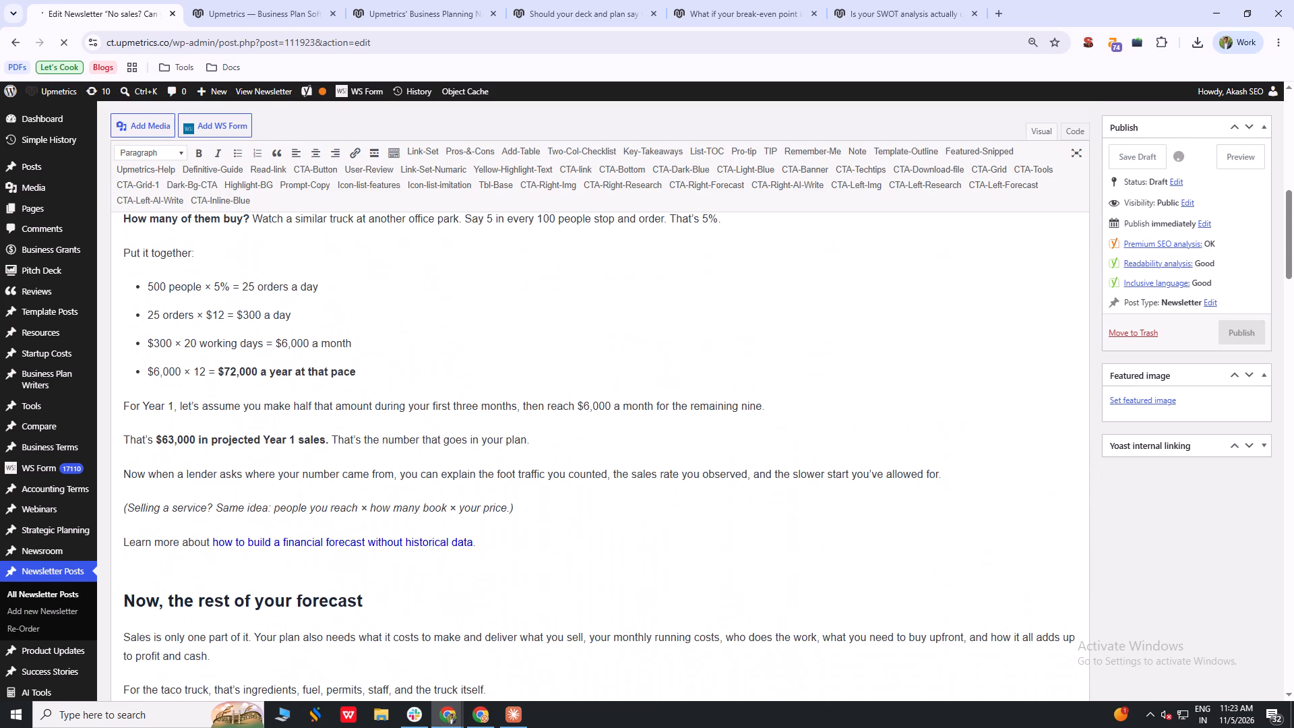
{"action": "scroll", "coordinate": [514, 480], "scroll_direction": "up", "scroll_amount": 5}
{"action": "scroll", "coordinate": [514, 480], "scroll_direction": "down", "scroll_amount": 7}
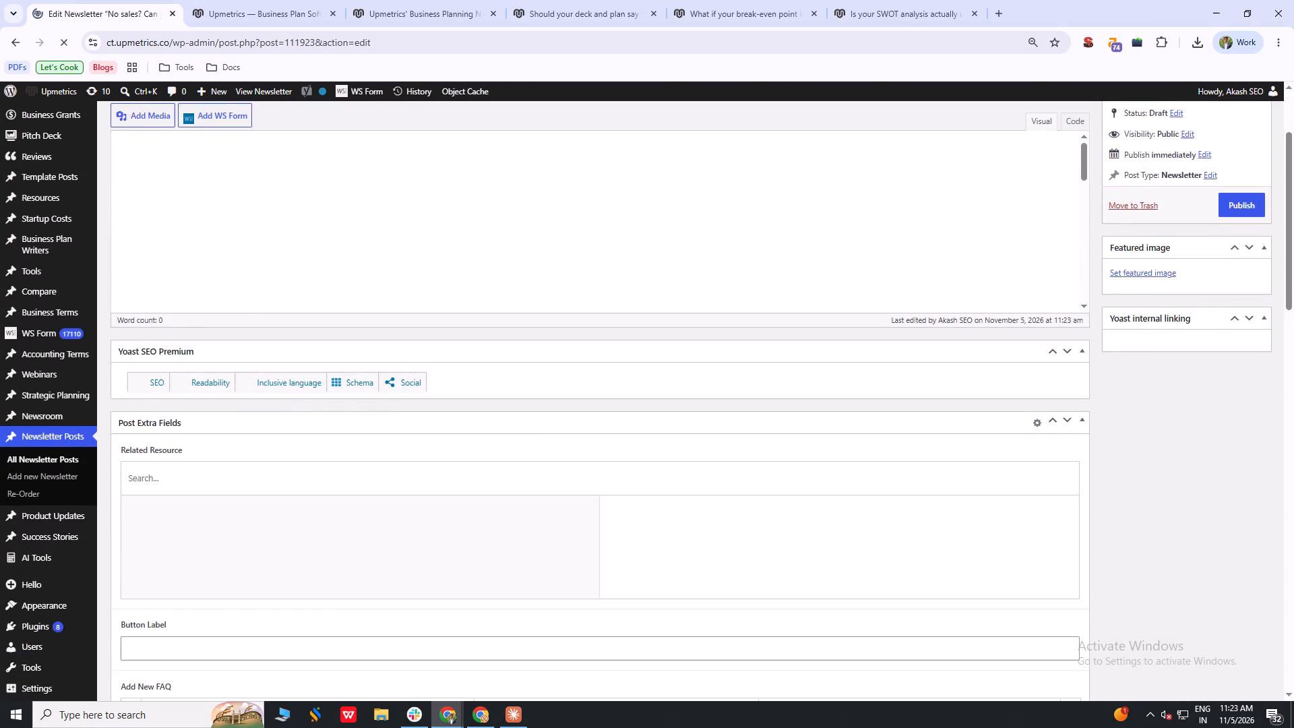
{"action": "scroll", "coordinate": [432, 413], "scroll_direction": "up", "scroll_amount": 5}
Reload the newsletter preview and check the ending between the CTA banner and the author box.
{"action": "left_click", "coordinate": [258, 0]}
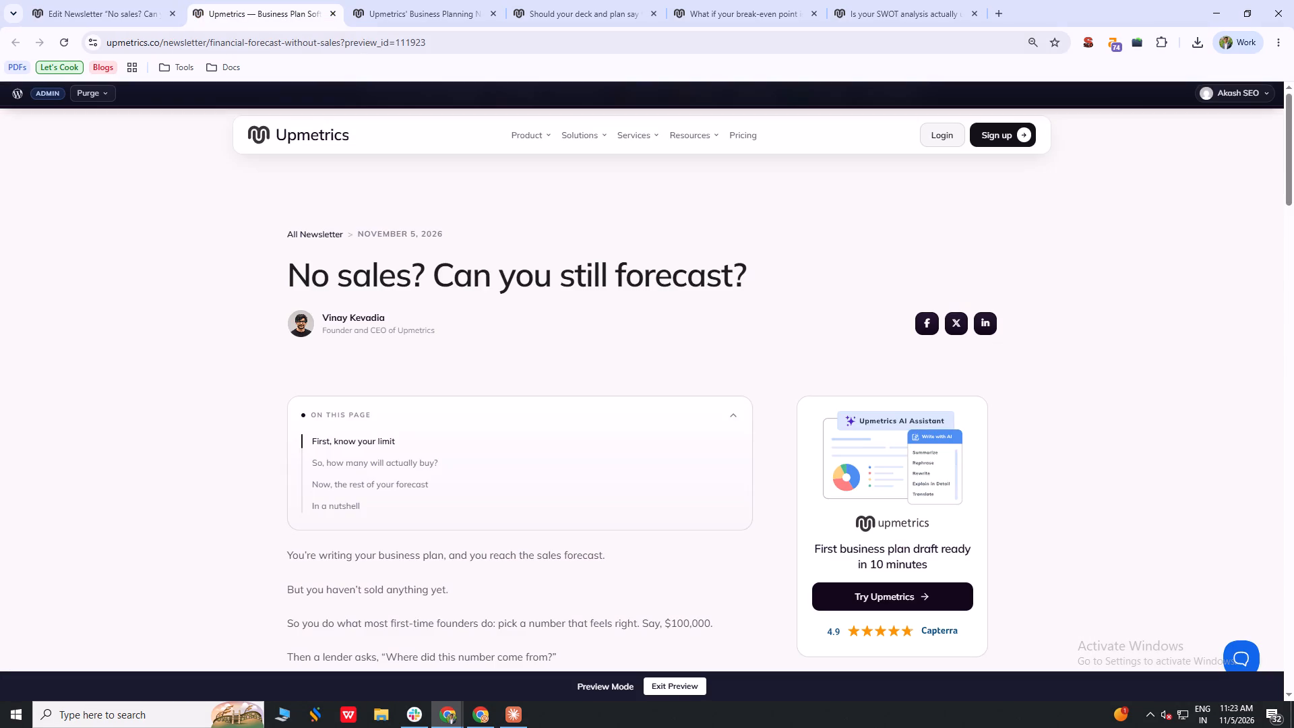
{"action": "key", "text": "F5"}
{"action": "scroll", "coordinate": [711, 266], "scroll_direction": "down", "scroll_amount": 3}
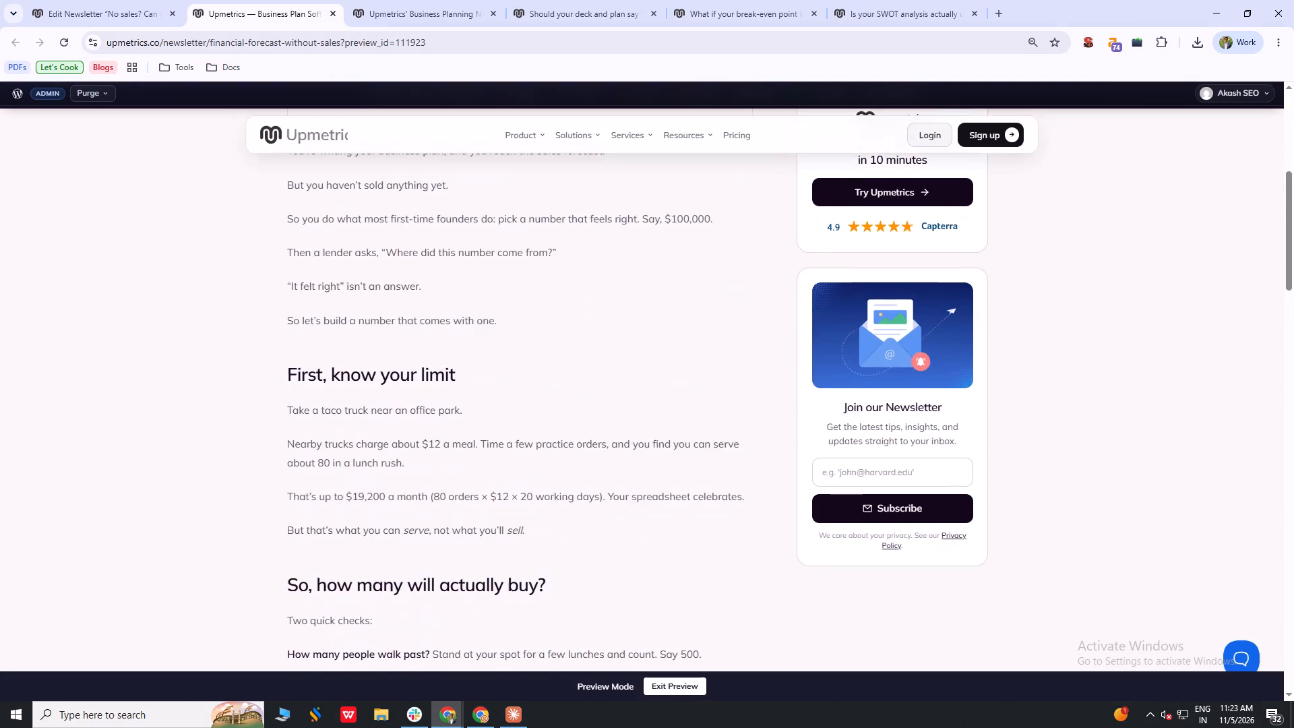
{"action": "scroll", "coordinate": [543, 278], "scroll_direction": "down", "scroll_amount": 9}
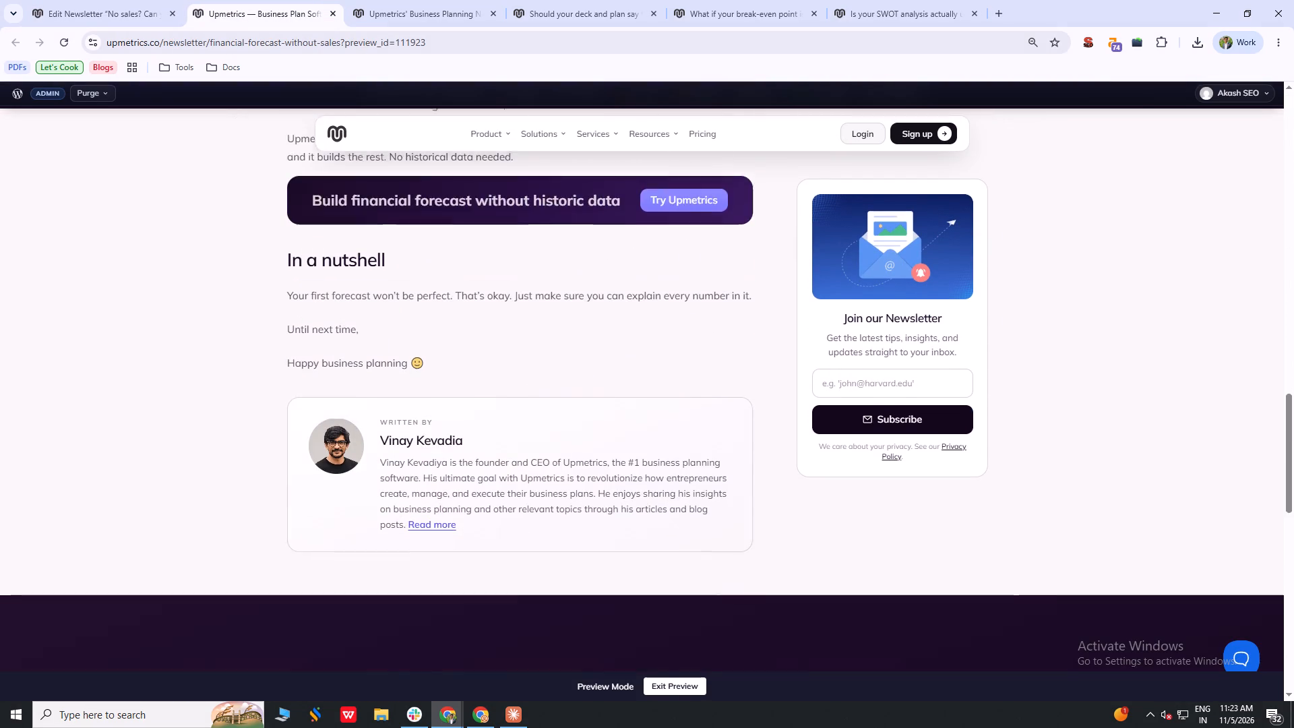
{"action": "scroll", "coordinate": [538, 286], "scroll_direction": "up", "scroll_amount": 3}
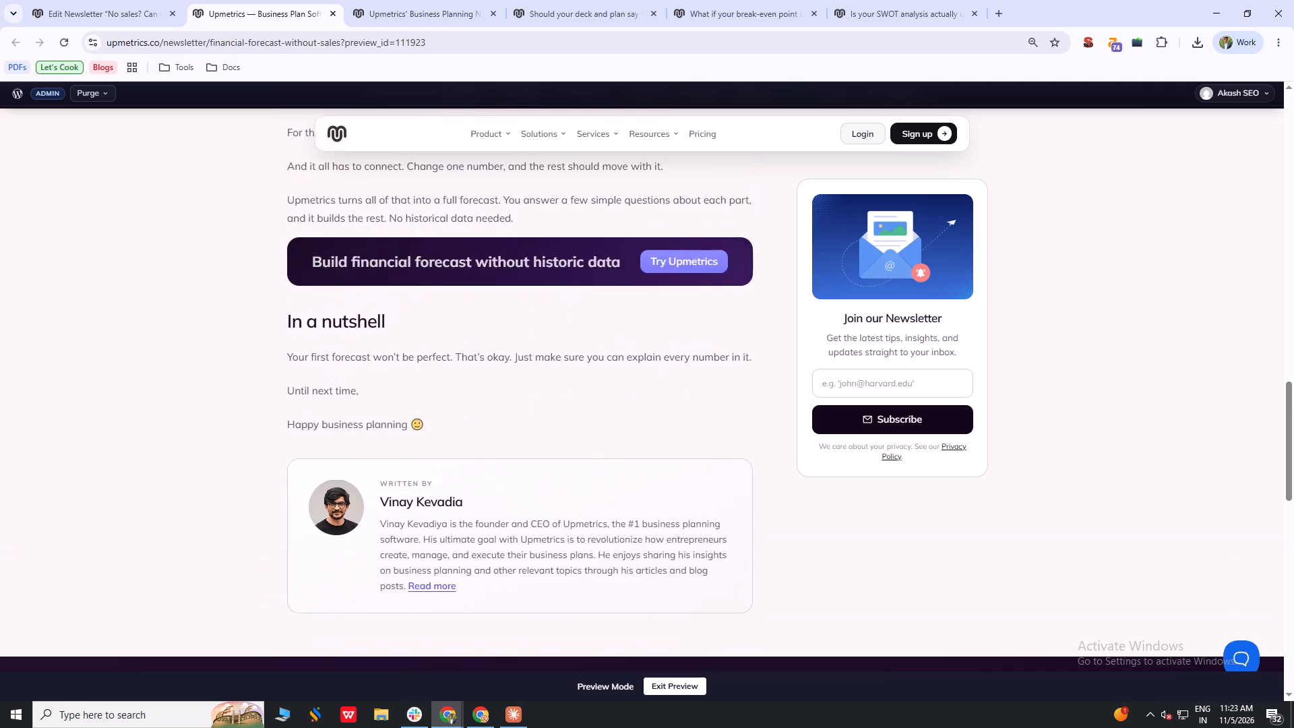
{"action": "scroll", "coordinate": [538, 286], "scroll_direction": "up", "scroll_amount": 19}
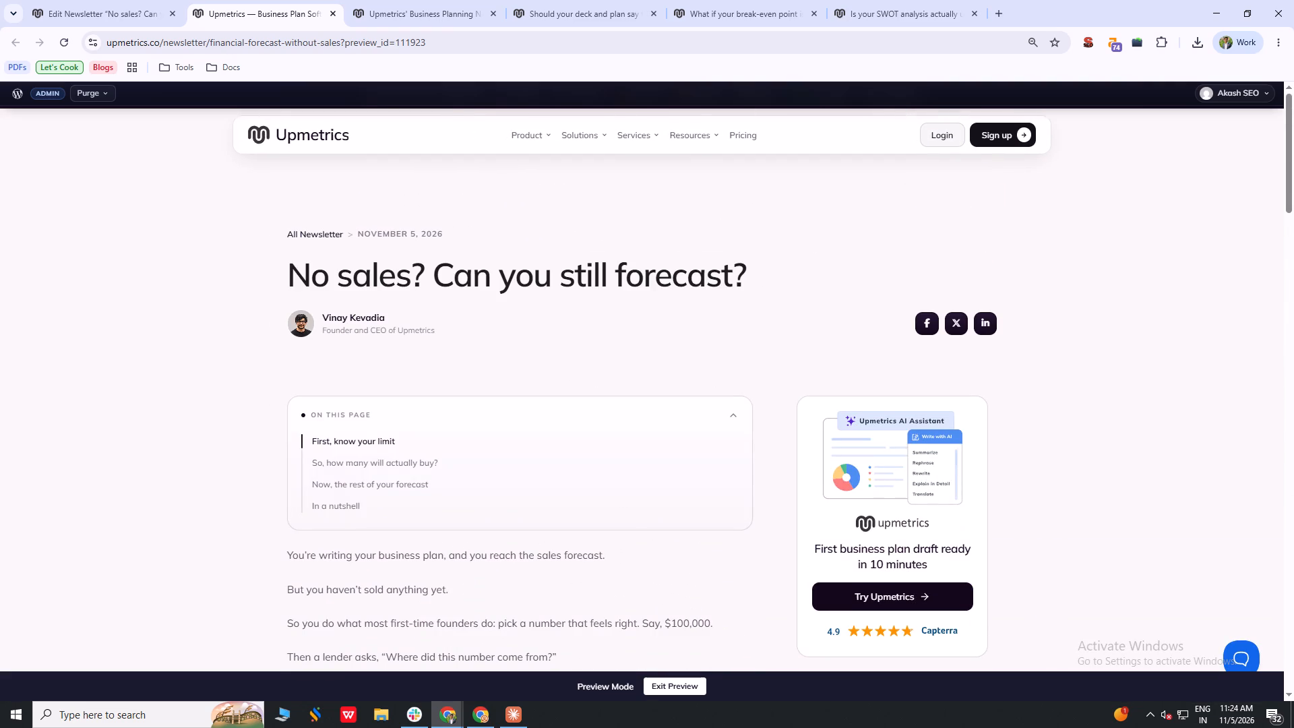
Review the saved draft in the editor from the title through the body sections to the "In a nutshell" closing.
{"action": "left_click", "coordinate": [124, 0]}
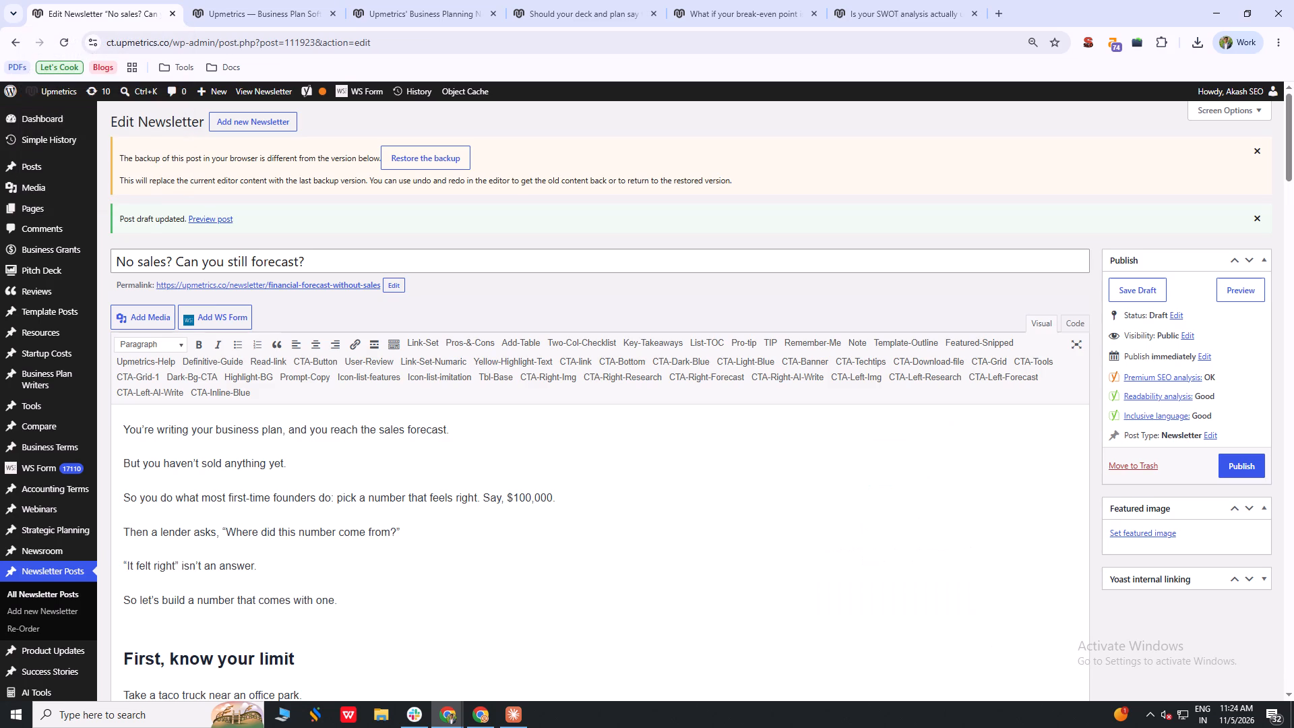
{"action": "scroll", "coordinate": [419, 514], "scroll_direction": "up", "scroll_amount": 2}
{"action": "scroll", "coordinate": [419, 516], "scroll_direction": "down", "scroll_amount": 1}
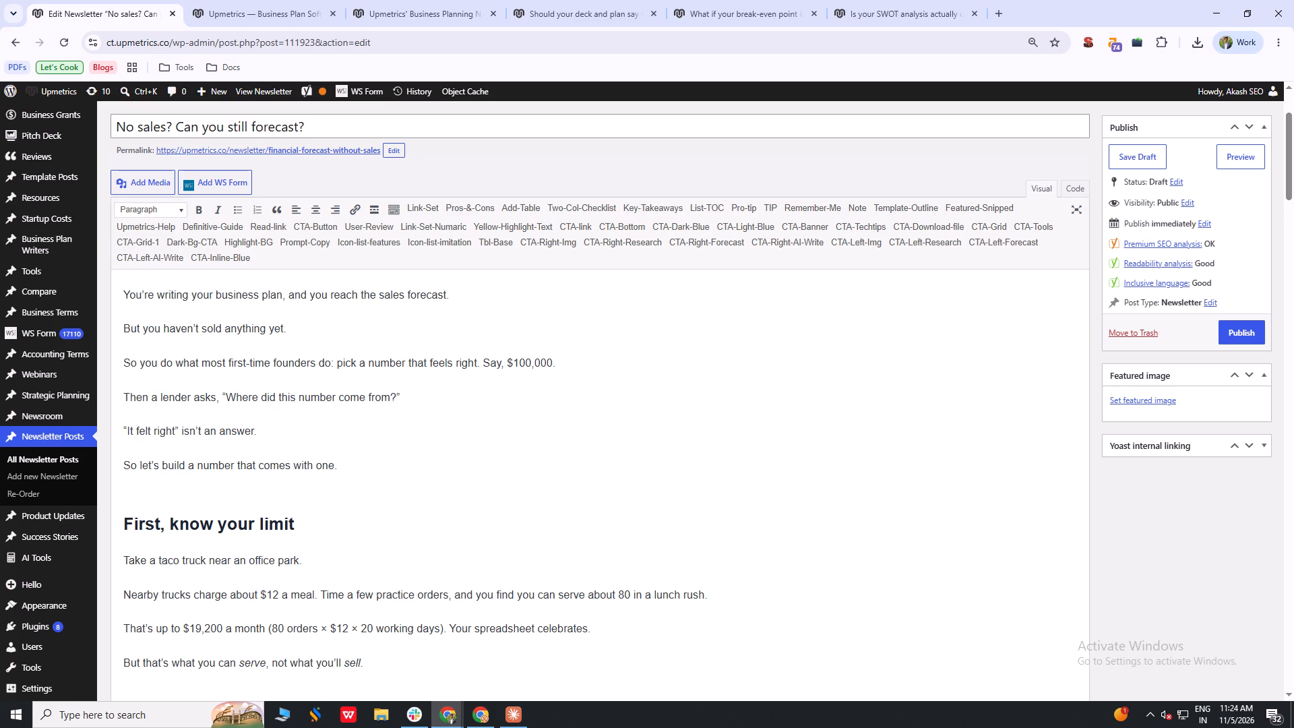
{"action": "scroll", "coordinate": [412, 411], "scroll_direction": "down", "scroll_amount": 1}
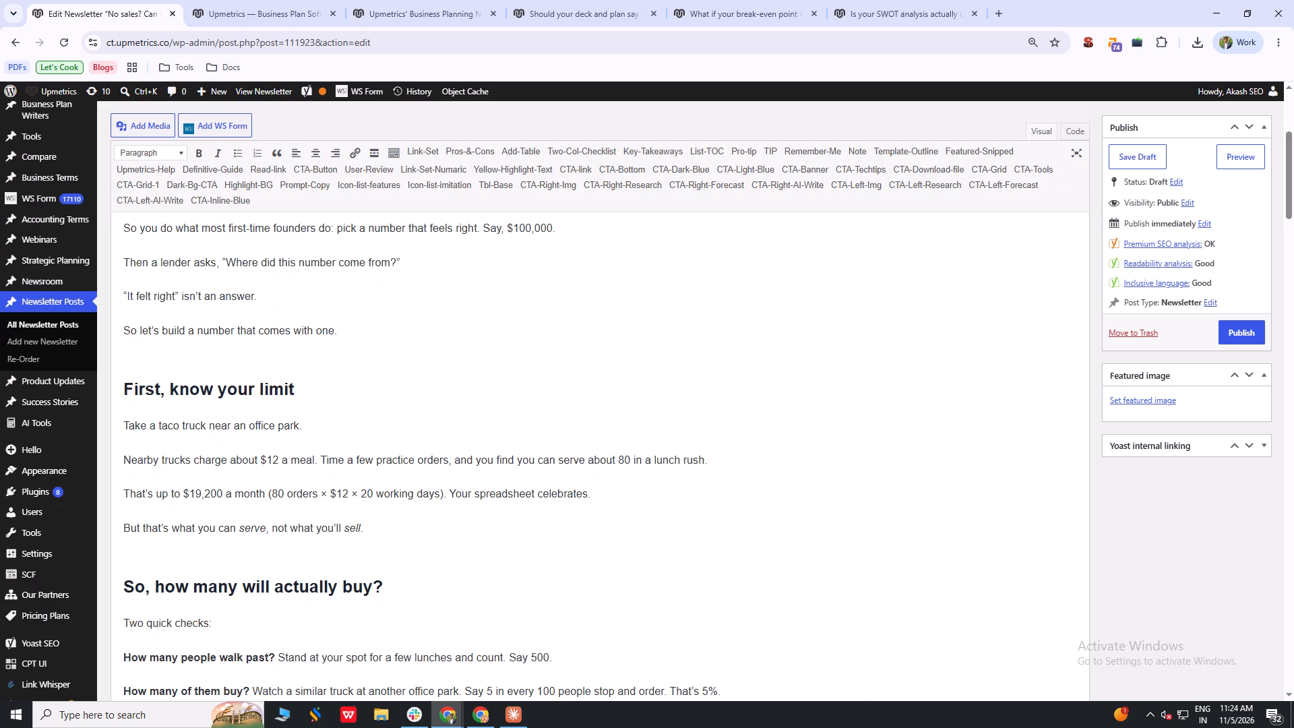
{"action": "scroll", "coordinate": [303, 394], "scroll_direction": "down", "scroll_amount": 1}
{"action": "scroll", "coordinate": [394, 431], "scroll_direction": "down", "scroll_amount": 2}
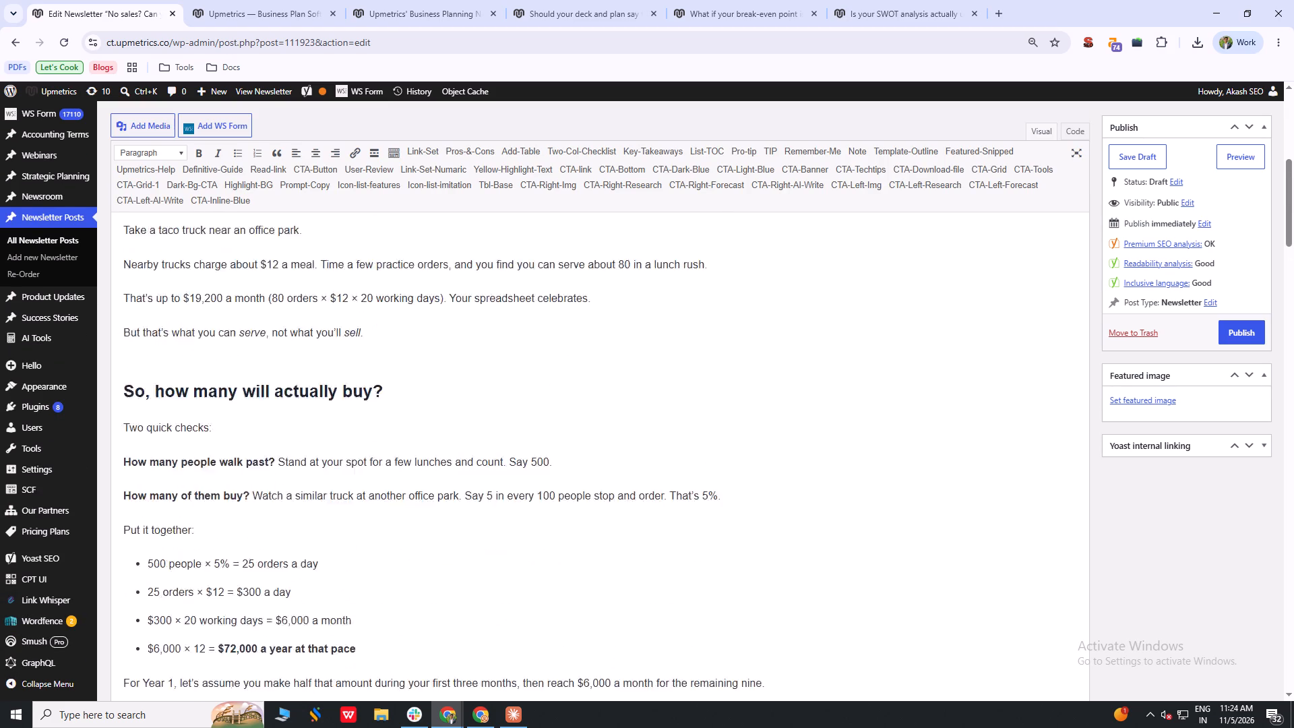
{"action": "scroll", "coordinate": [398, 431], "scroll_direction": "down", "scroll_amount": 2}
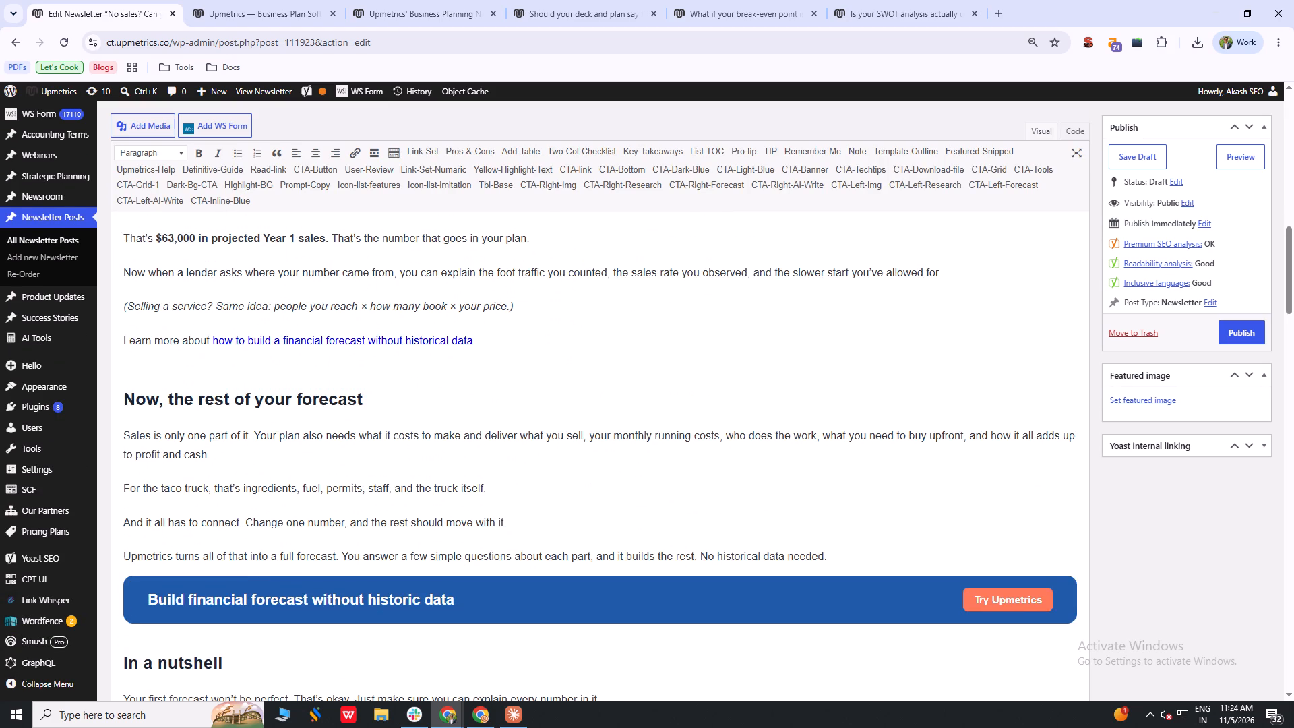
{"action": "scroll", "coordinate": [243, 375], "scroll_direction": "down", "scroll_amount": 1}
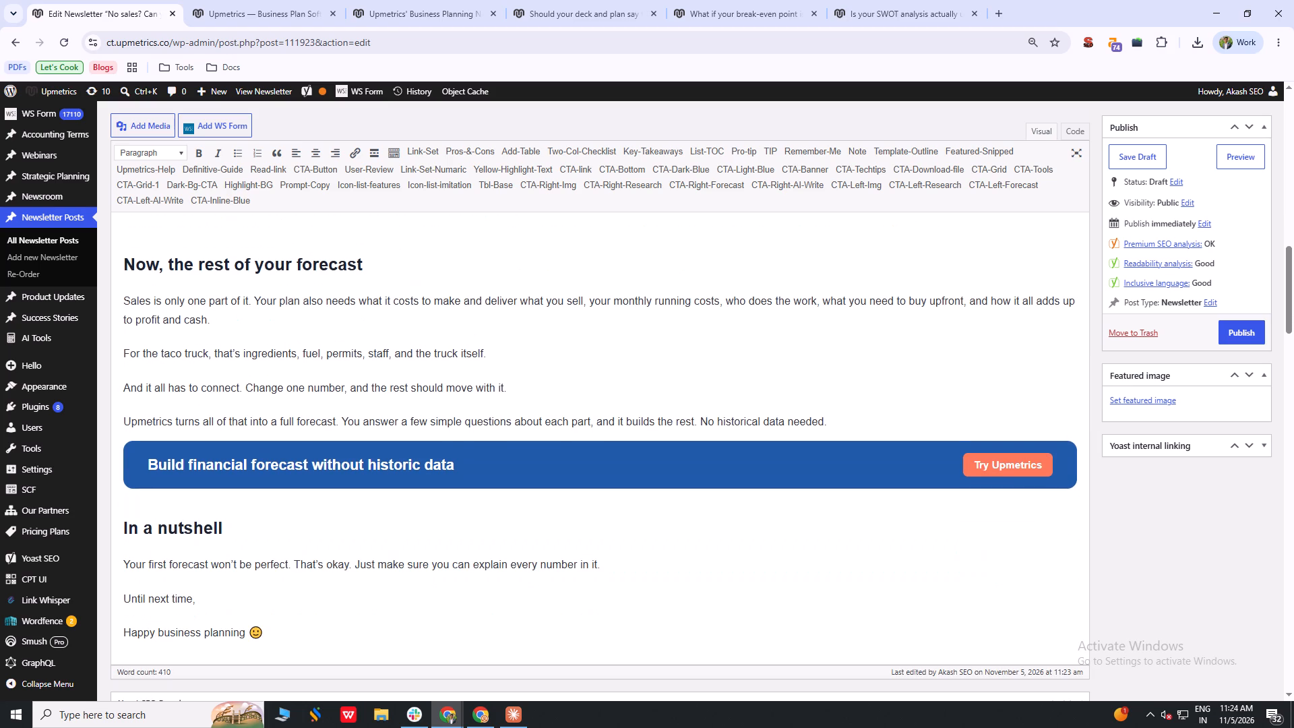
Review the newsletter preview's title, on-this-page list and opening paragraphs down to the "First, know your limit" heading.
{"action": "left_click", "coordinate": [264, 0]}
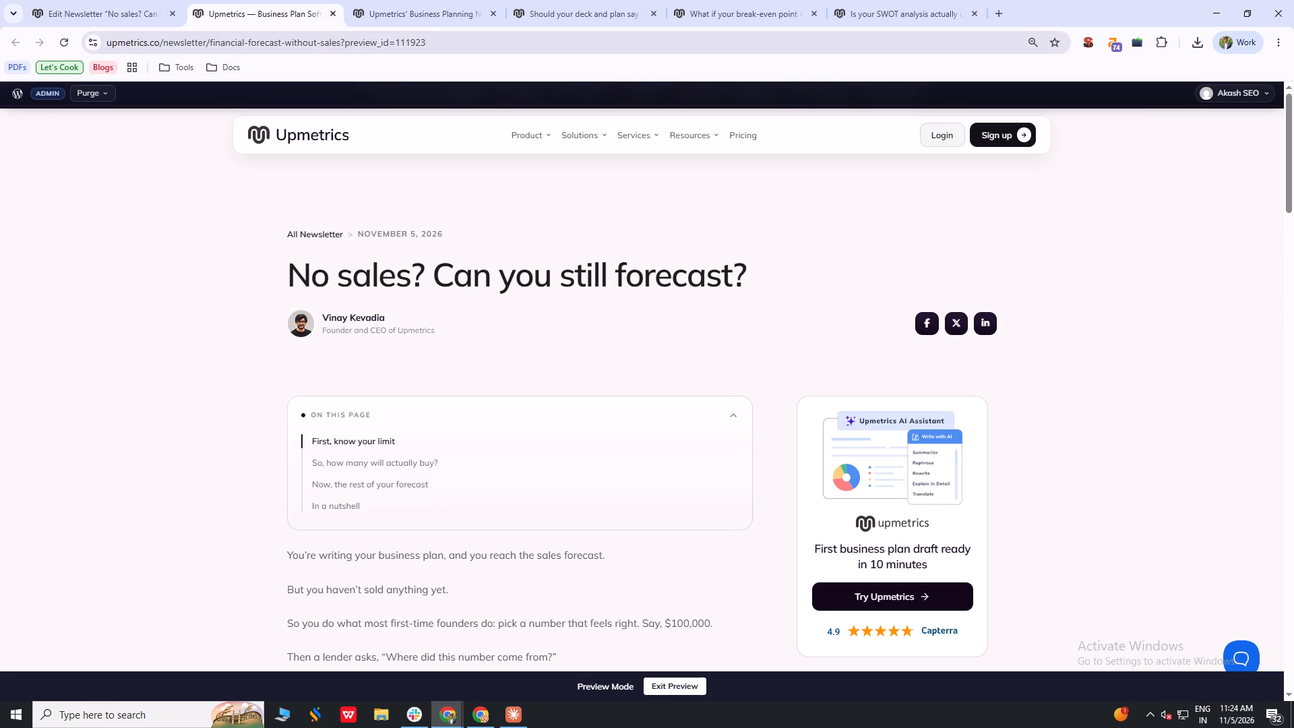
{"action": "left_click_drag", "start_coordinate": [309, 270], "coordinate": [726, 296]}
{"action": "left_click", "coordinate": [726, 296]}
{"action": "scroll", "coordinate": [774, 241], "scroll_direction": "down", "scroll_amount": 2}
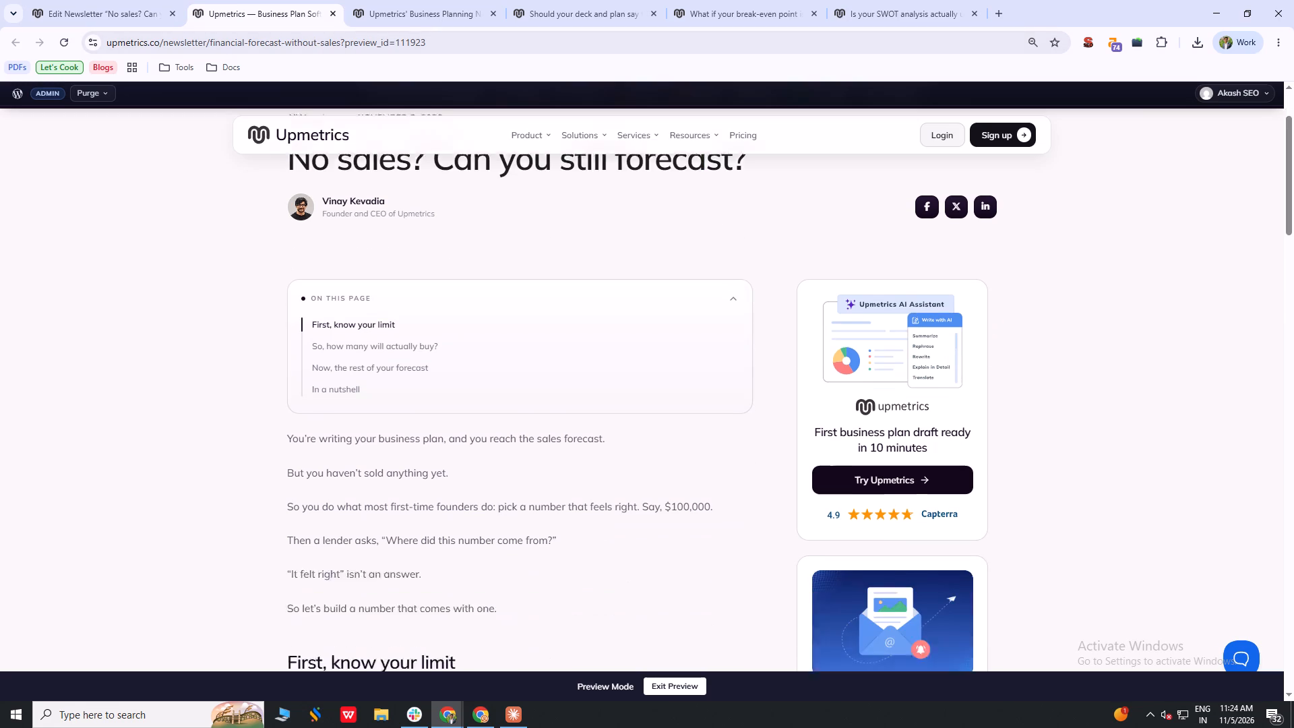
{"action": "left_click_drag", "start_coordinate": [284, 295], "coordinate": [603, 453]}
{"action": "left_click", "coordinate": [603, 453]}
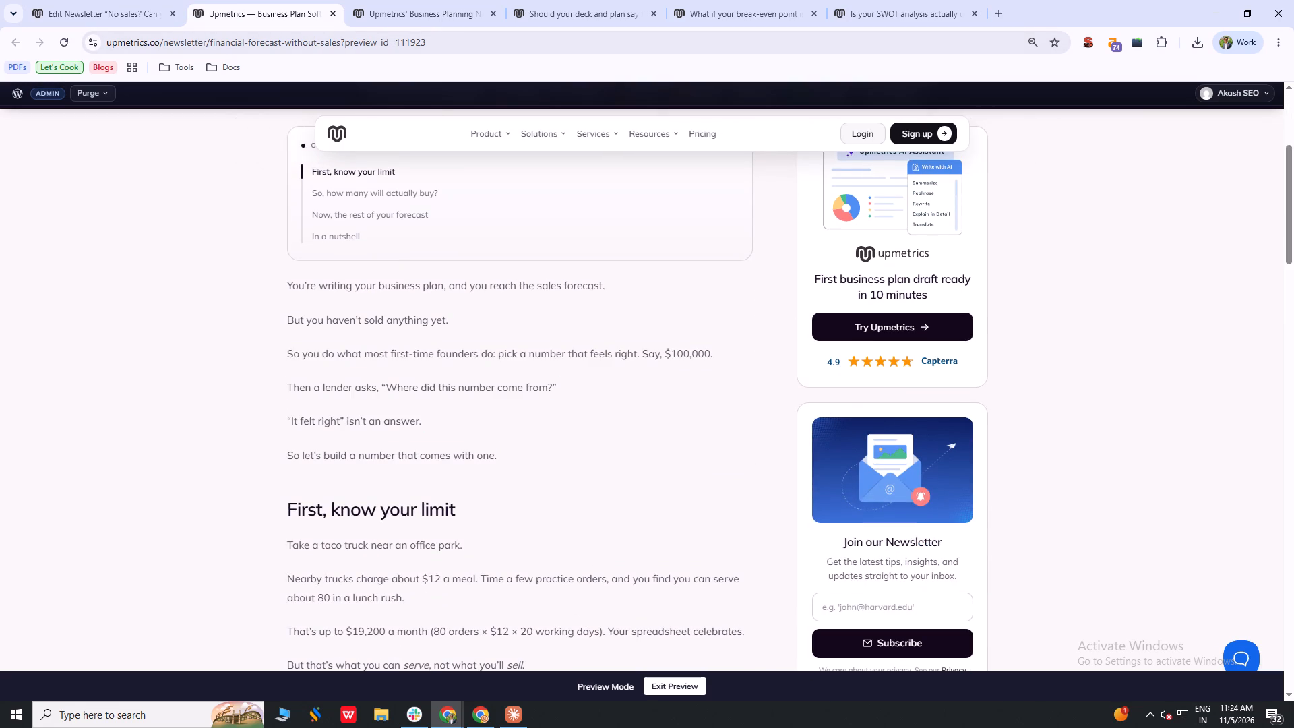
{"action": "left_click_drag", "start_coordinate": [273, 303], "coordinate": [479, 462]}
{"action": "left_click", "coordinate": [481, 463]}
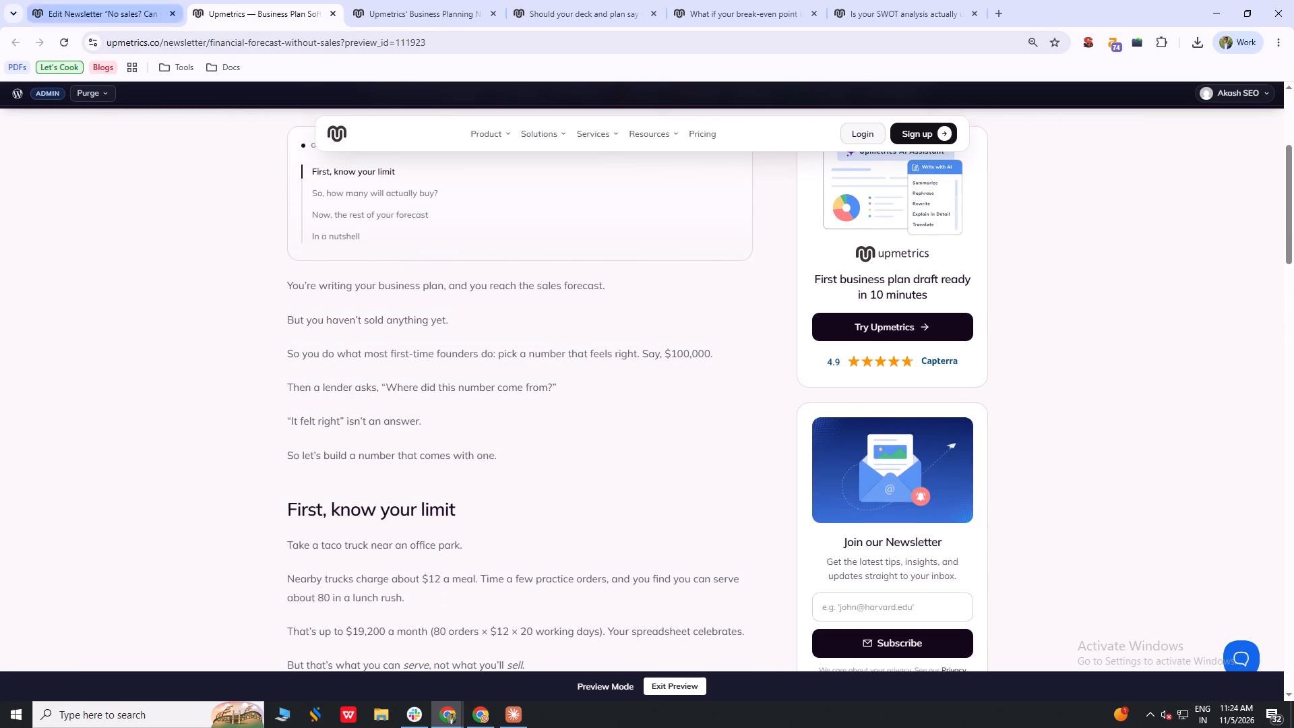
Examine the newsletter's Yoast SEO settings and Post Extra Fields in the editor, including keyphrase, SEO title, slug and meta description.
{"action": "left_click", "coordinate": [109, 0]}
{"action": "scroll", "coordinate": [429, 402], "scroll_direction": "down", "scroll_amount": 5}
{"action": "scroll", "coordinate": [344, 392], "scroll_direction": "down", "scroll_amount": 2}
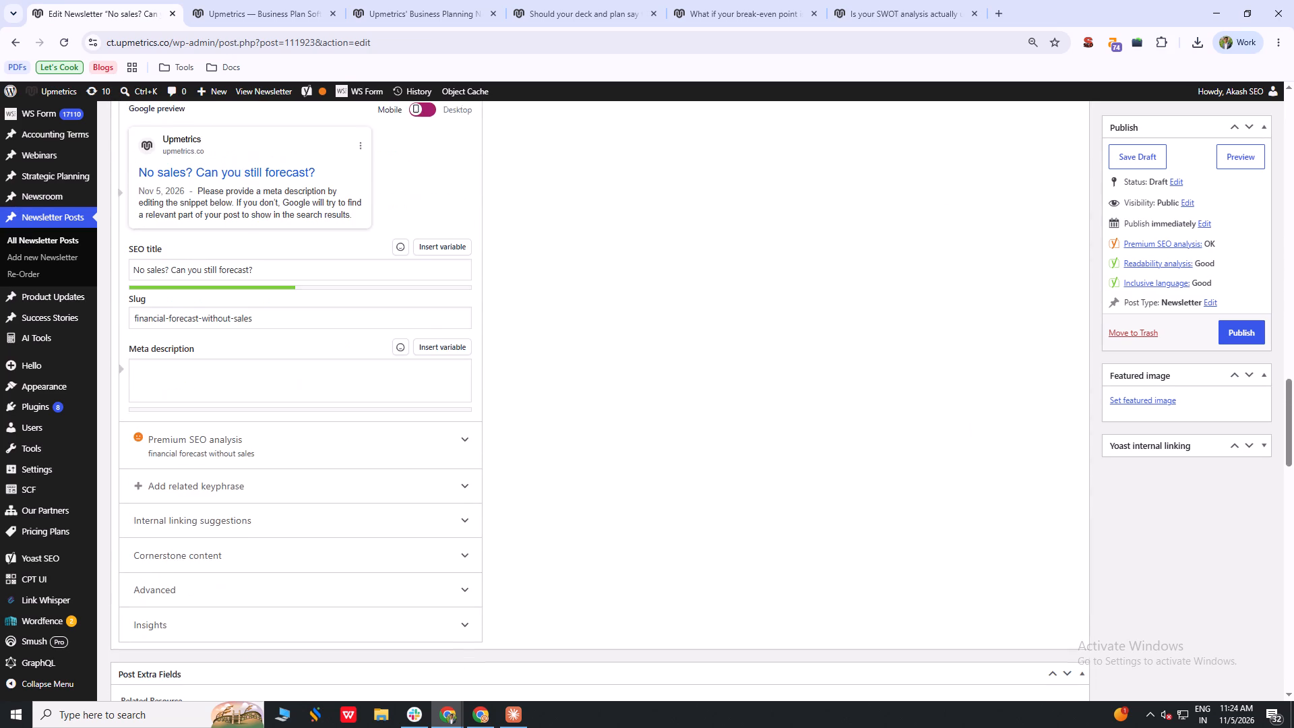
{"action": "scroll", "coordinate": [344, 396], "scroll_direction": "down", "scroll_amount": 6}
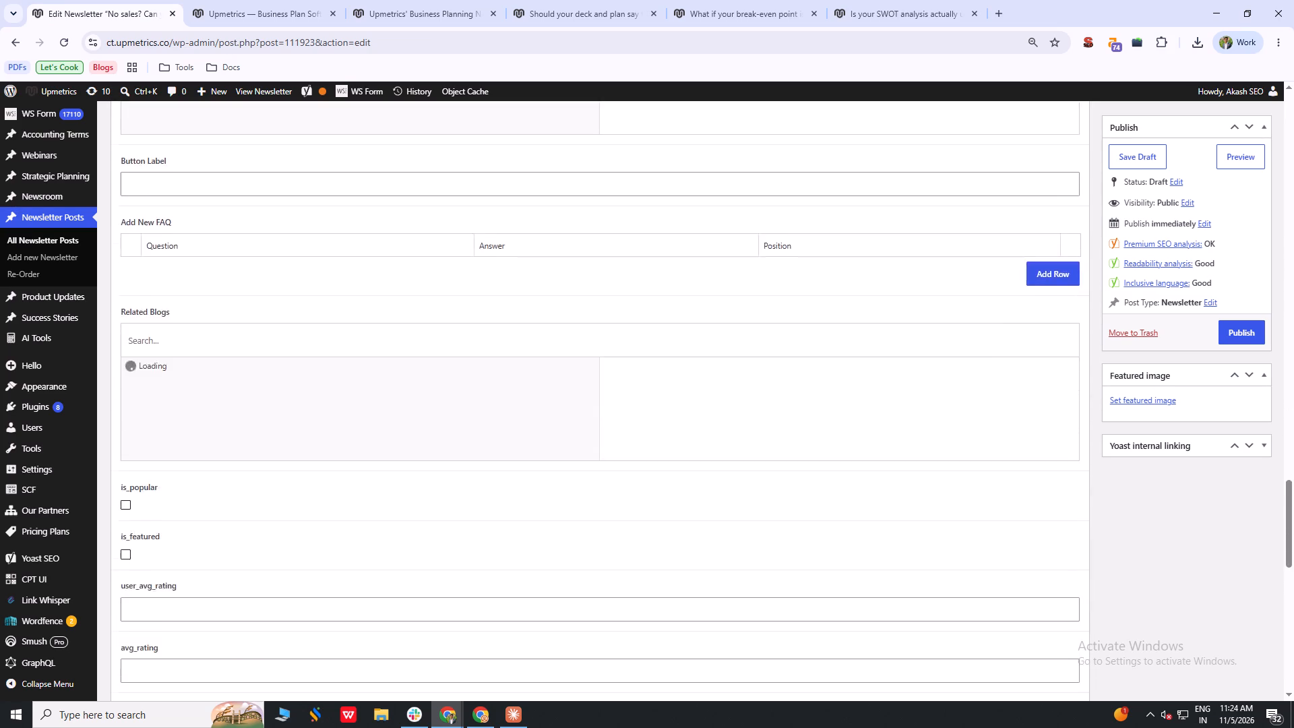
{"action": "scroll", "coordinate": [343, 404], "scroll_direction": "up", "scroll_amount": 3}
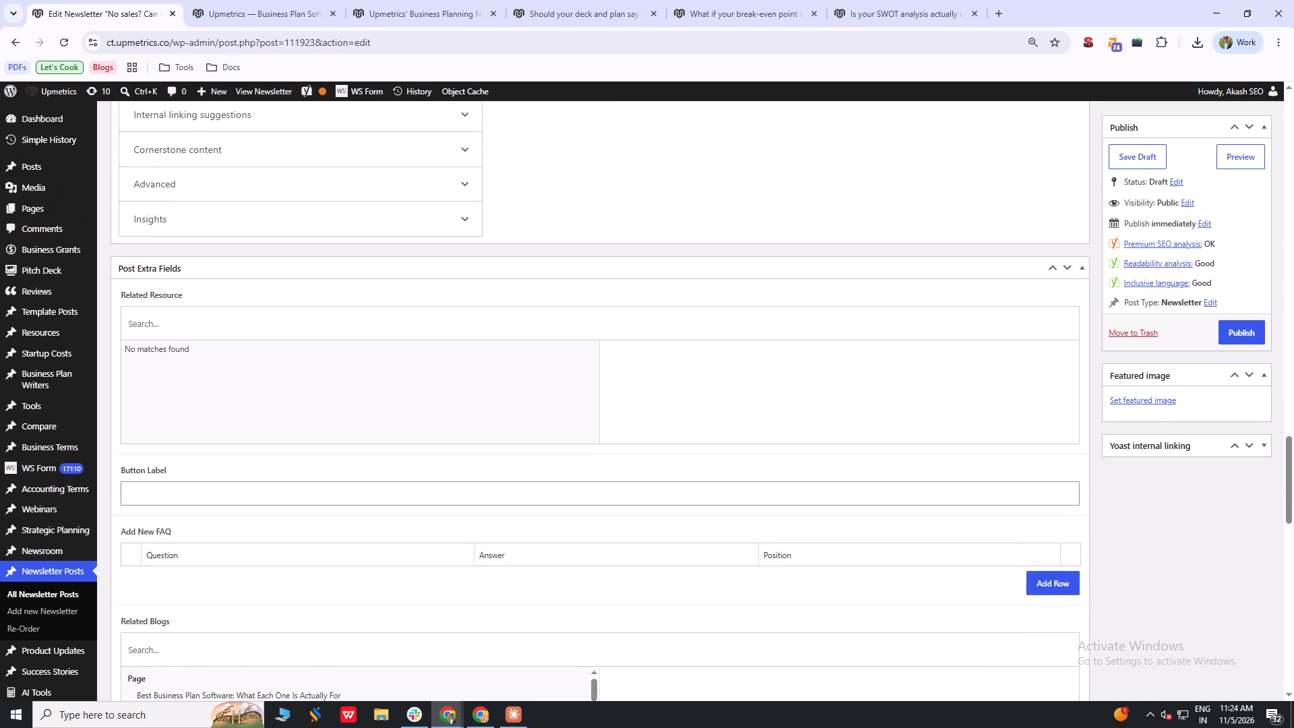
{"action": "scroll", "coordinate": [343, 404], "scroll_direction": "up", "scroll_amount": 2}
{"action": "scroll", "coordinate": [579, 404], "scroll_direction": "up", "scroll_amount": 2}
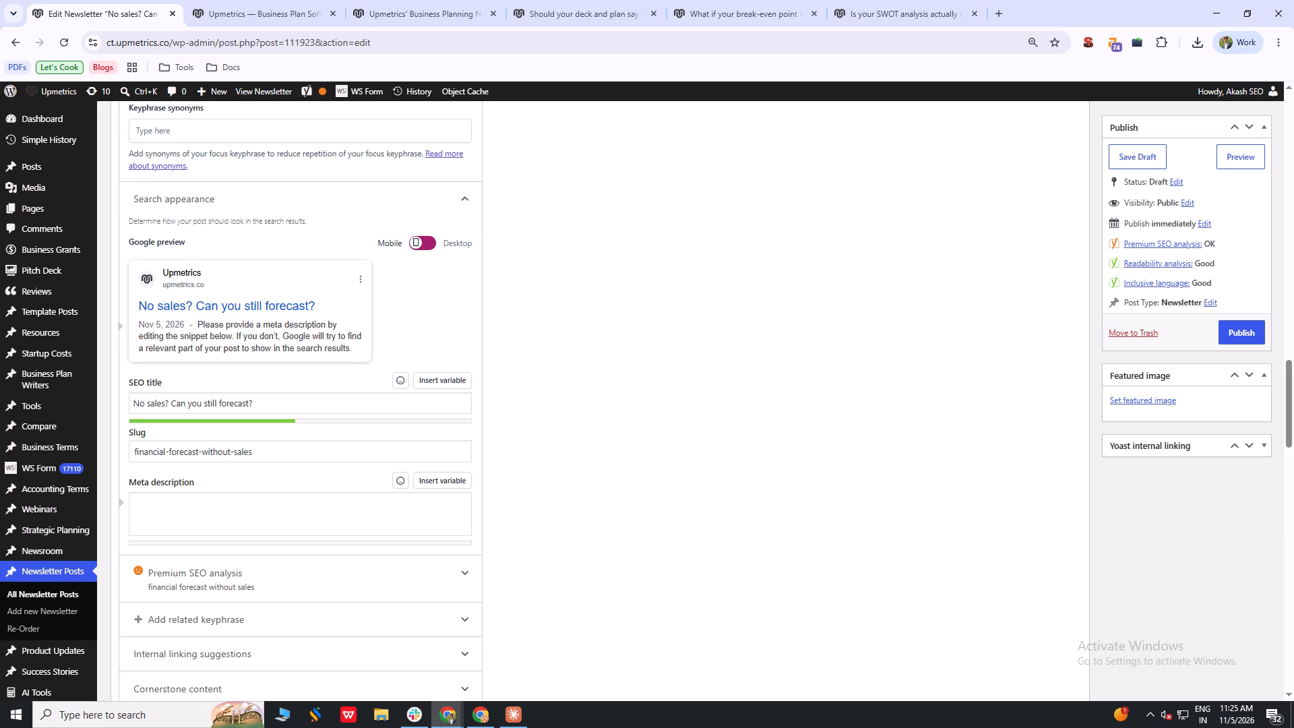
{"action": "scroll", "coordinate": [576, 402], "scroll_direction": "down", "scroll_amount": 2}
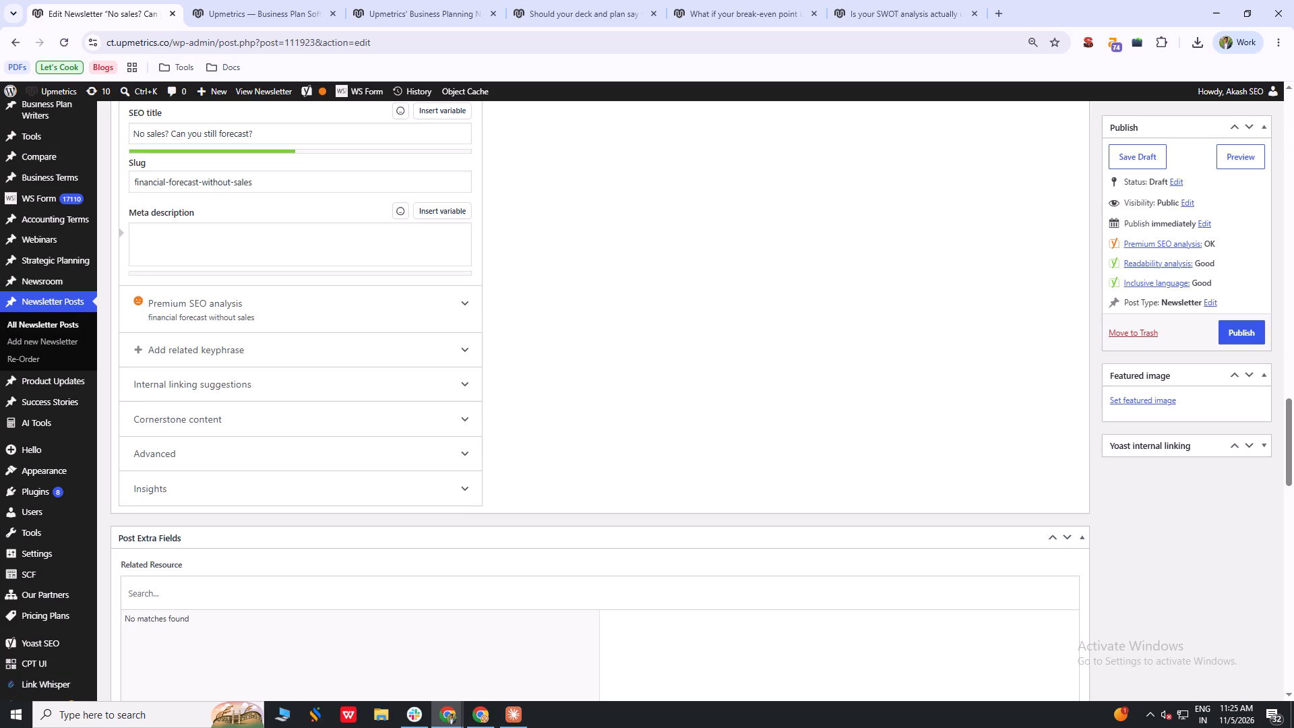
{"action": "scroll", "coordinate": [576, 396], "scroll_direction": "down", "scroll_amount": 3}
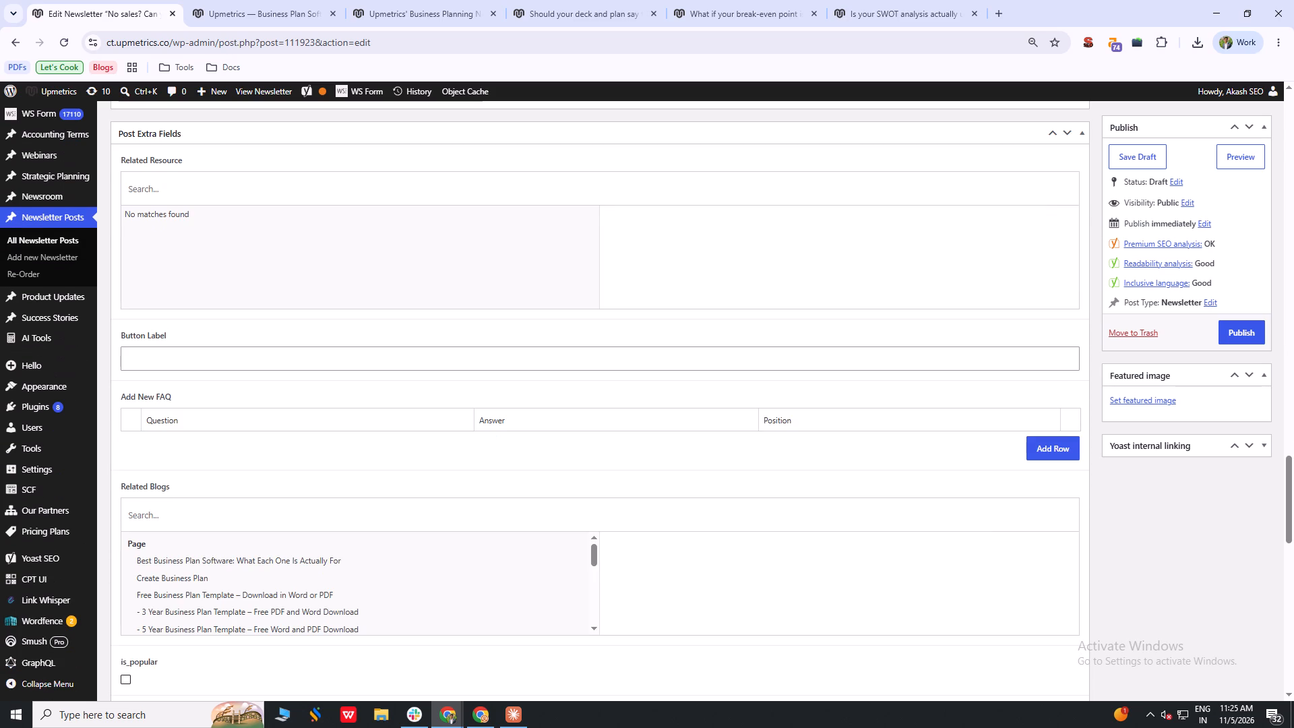
{"action": "scroll", "coordinate": [683, 458], "scroll_direction": "down", "scroll_amount": 1}
{"action": "scroll", "coordinate": [355, 466], "scroll_direction": "down", "scroll_amount": 3}
{"action": "scroll", "coordinate": [727, 474], "scroll_direction": "down", "scroll_amount": 3}
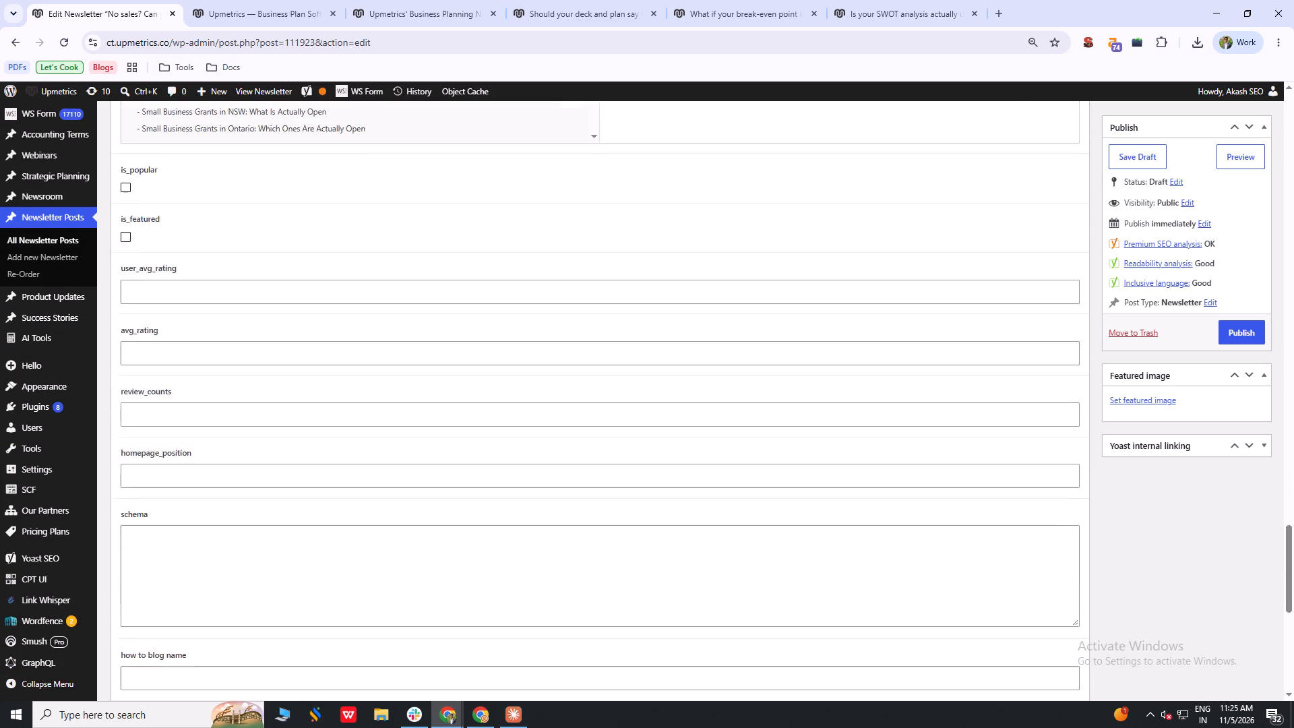
{"action": "scroll", "coordinate": [727, 474], "scroll_direction": "up", "scroll_amount": 20}
{"action": "scroll", "coordinate": [727, 474], "scroll_direction": "up", "scroll_amount": 18}
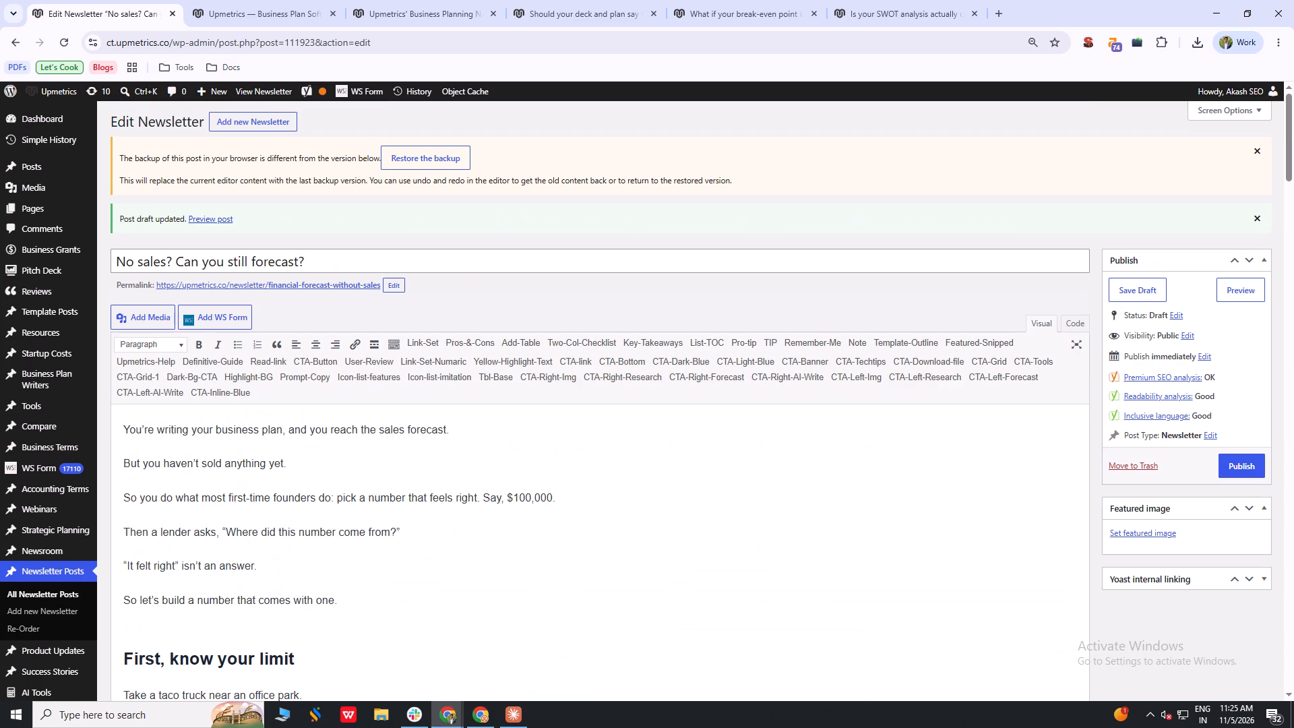
{"action": "scroll", "coordinate": [578, 460], "scroll_direction": "down", "scroll_amount": 13}
{"action": "scroll", "coordinate": [591, 436], "scroll_direction": "up", "scroll_amount": 1}
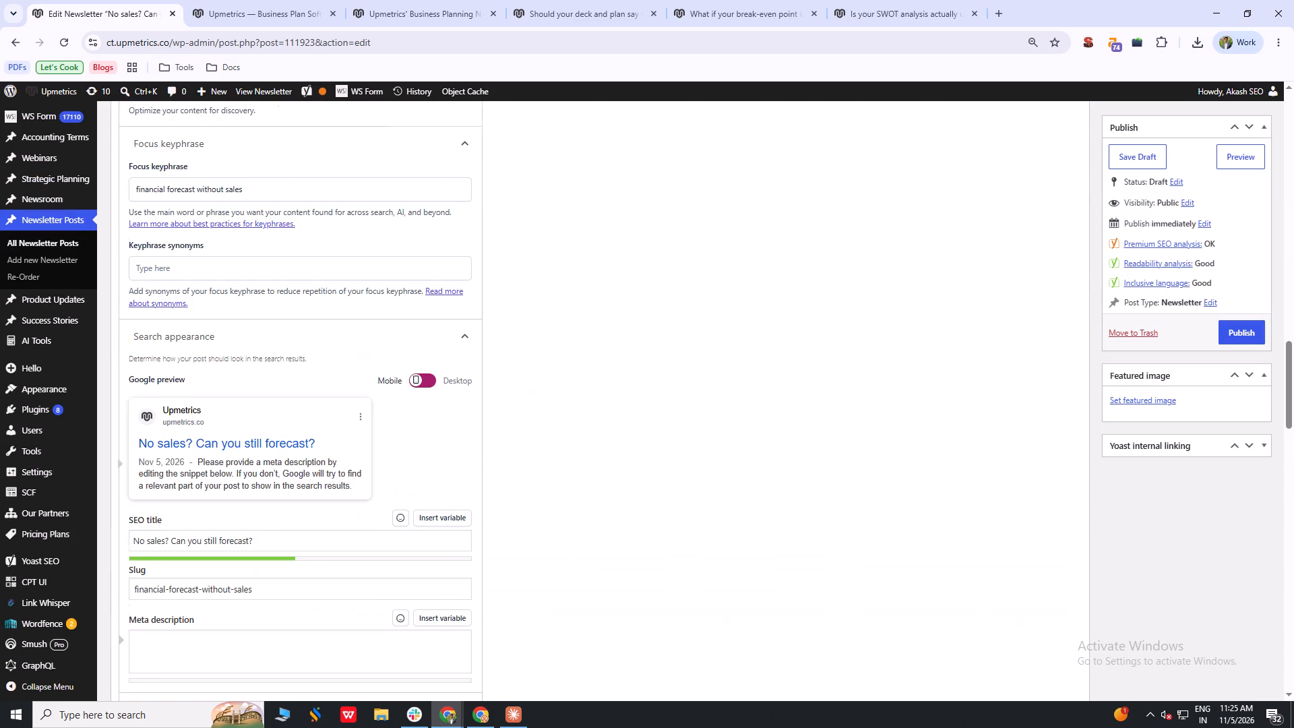
{"action": "scroll", "coordinate": [591, 436], "scroll_direction": "up", "scroll_amount": 1}
{"action": "scroll", "coordinate": [592, 435], "scroll_direction": "down", "scroll_amount": 2}
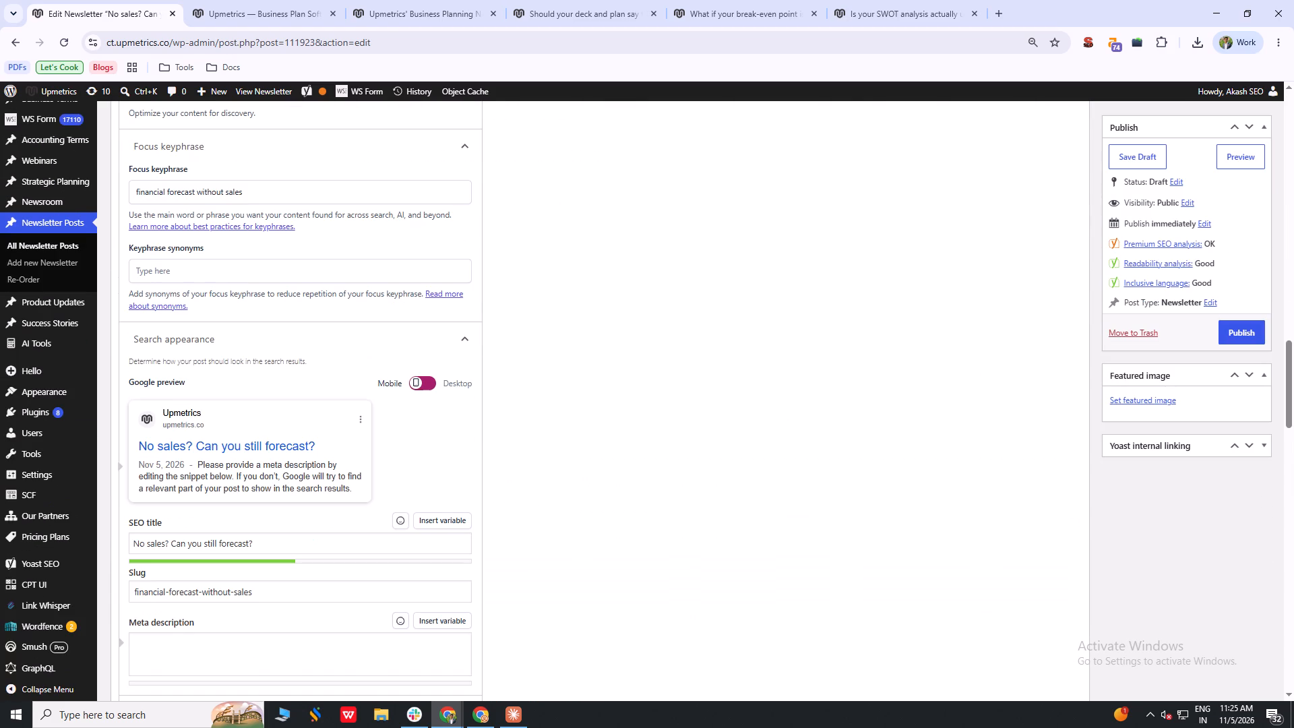
{"action": "scroll", "coordinate": [594, 435], "scroll_direction": "down", "scroll_amount": 1}
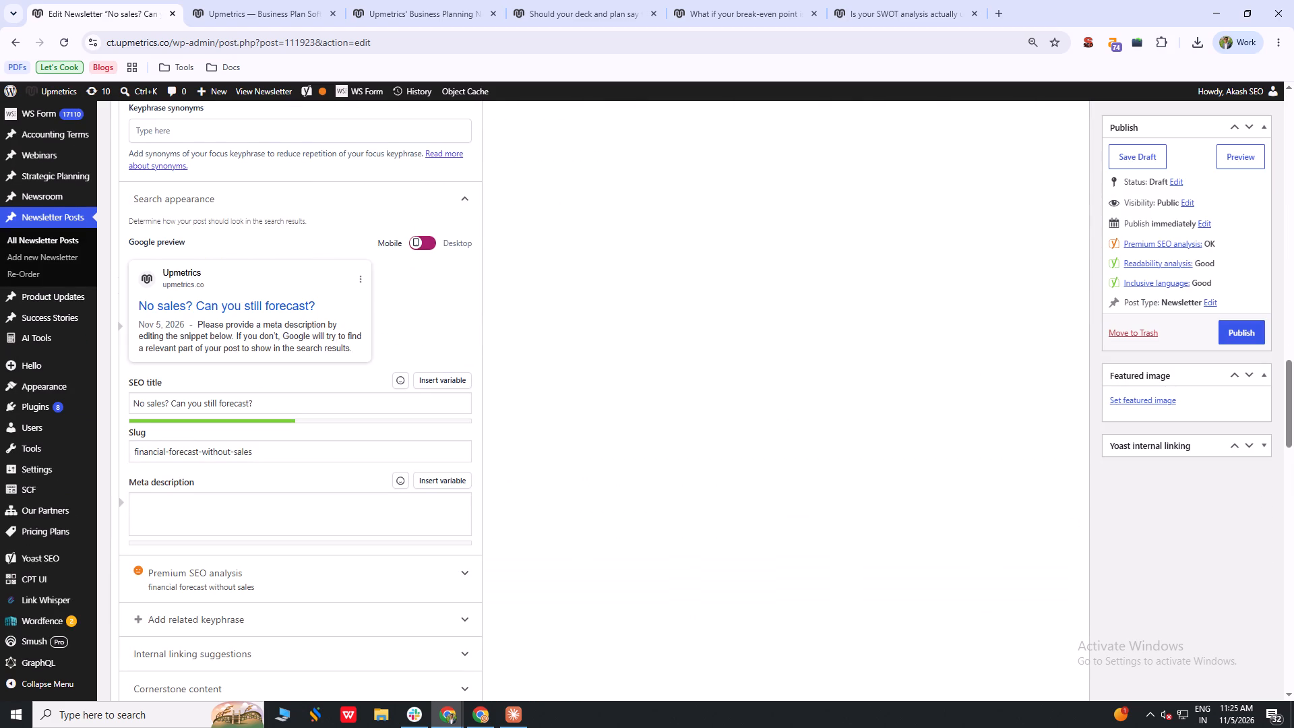
{"action": "scroll", "coordinate": [614, 427], "scroll_direction": "up", "scroll_amount": 4}
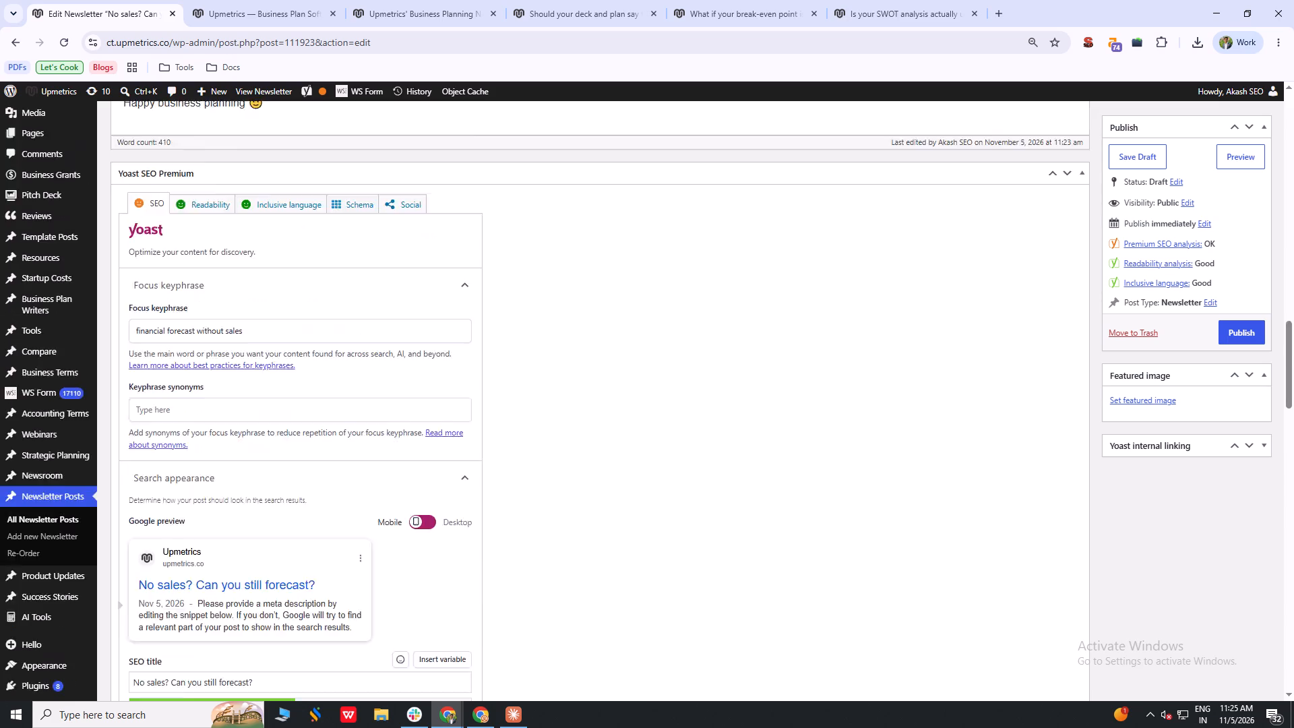
Publish the "No sales? Can you still forecast?" newsletter.
{"action": "scroll", "coordinate": [614, 427], "scroll_direction": "up", "scroll_amount": 17}
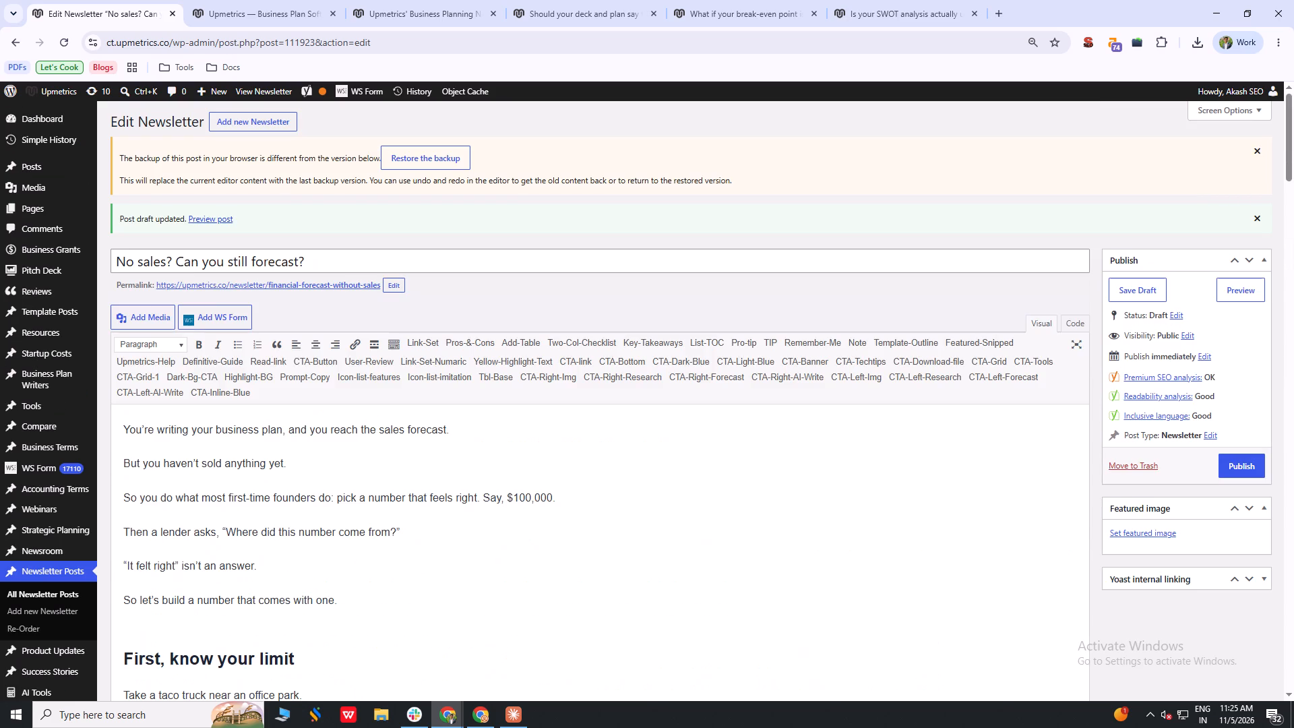
{"action": "left_click", "coordinate": [1256, 470]}
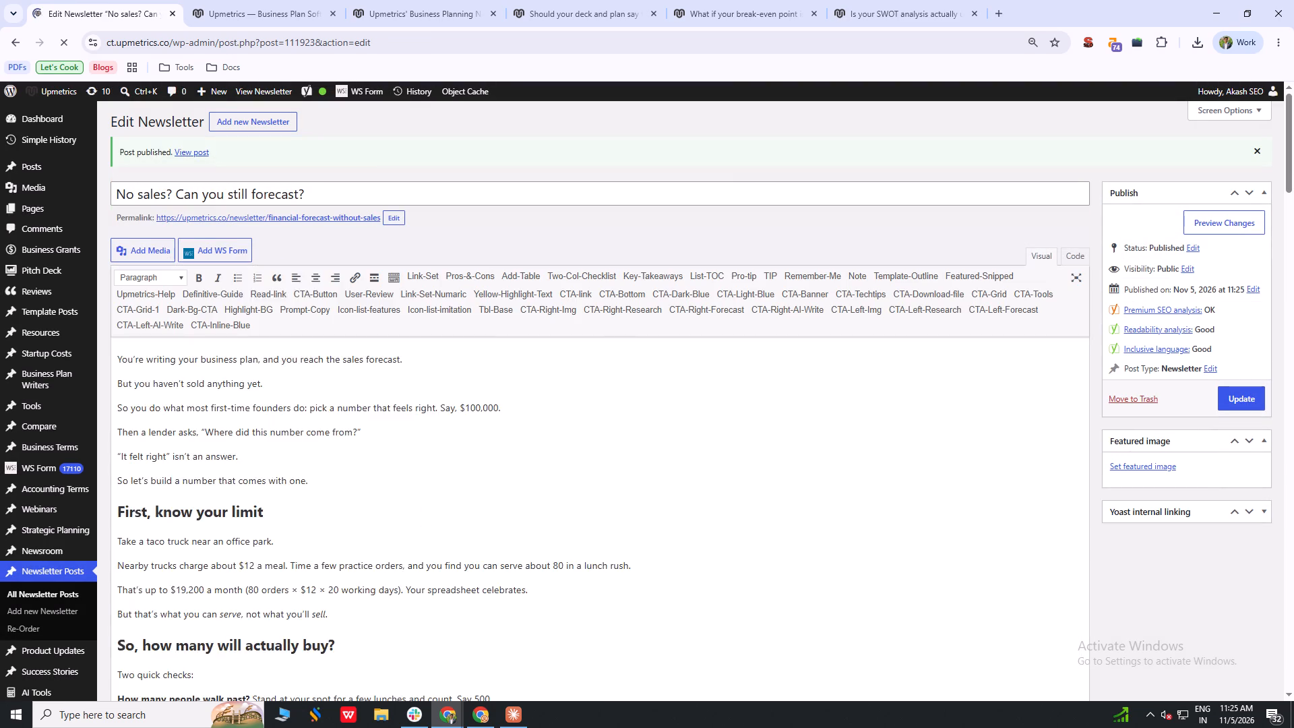
Open the published newsletter's live page in a separate tab and reload it.
{"action": "middle_click", "coordinate": [189, 150]}
{"action": "left_click", "coordinate": [255, 9]}
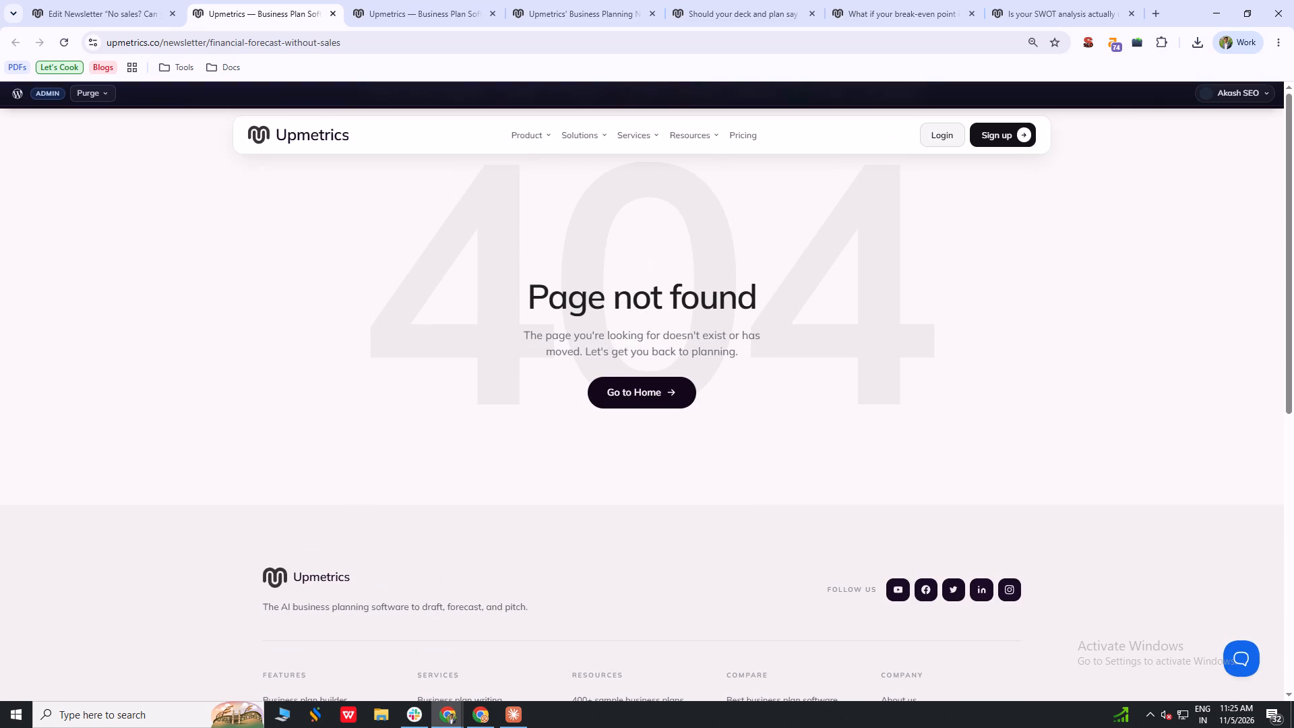
{"action": "key", "text": "F5"}
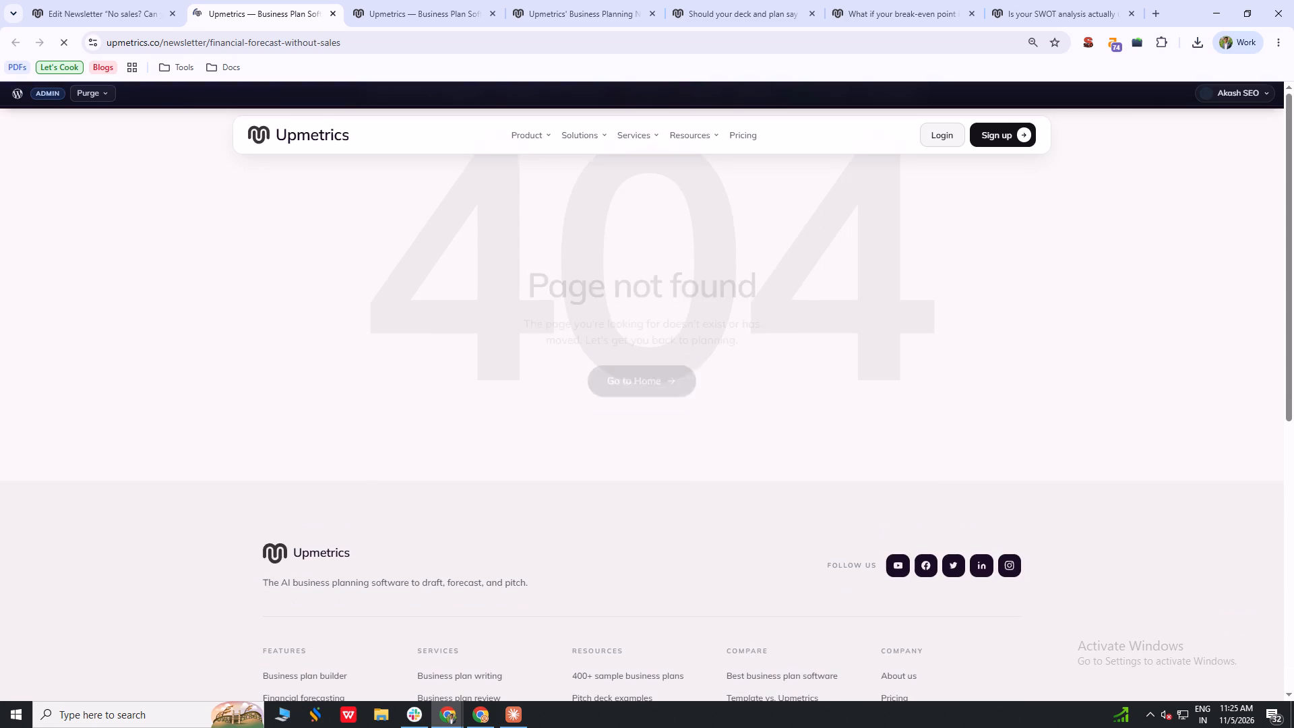
Purge the cache for the live newsletter URL and reload the page to check it.
{"action": "left_click", "coordinate": [96, 93]}
{"action": "left_click", "coordinate": [130, 114]}
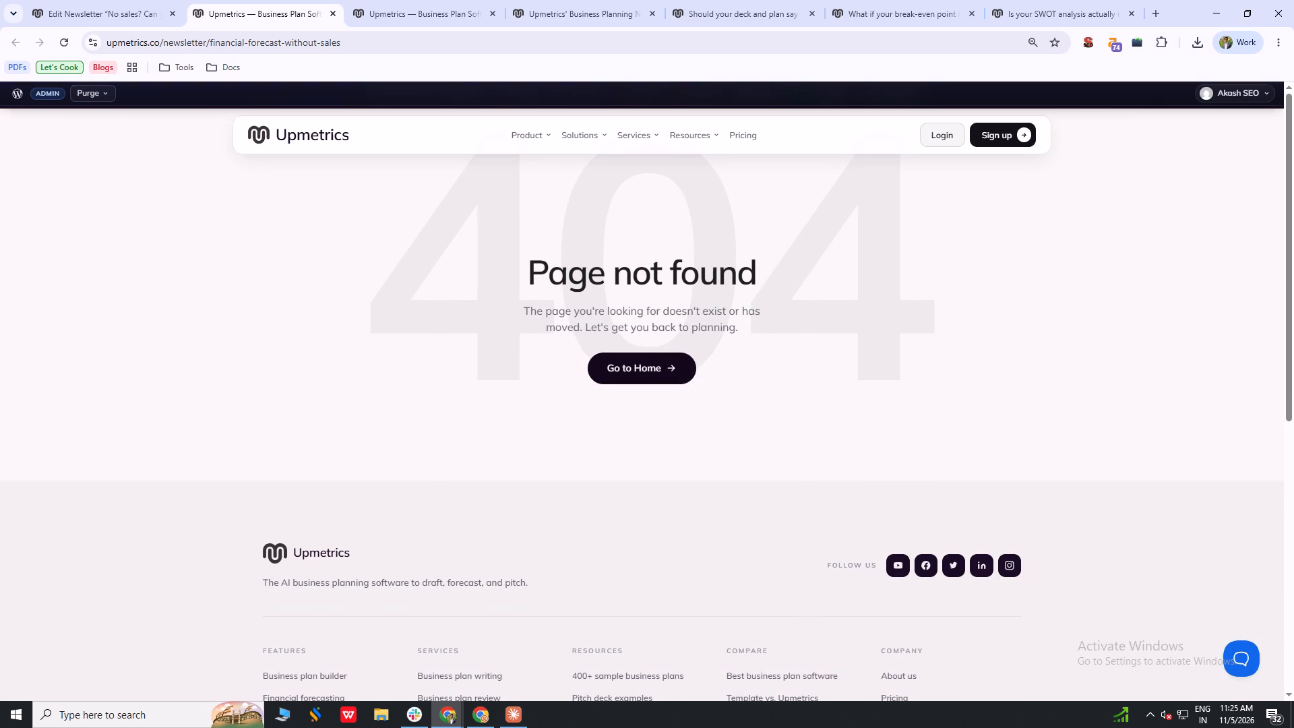
{"action": "key", "text": "F5"}
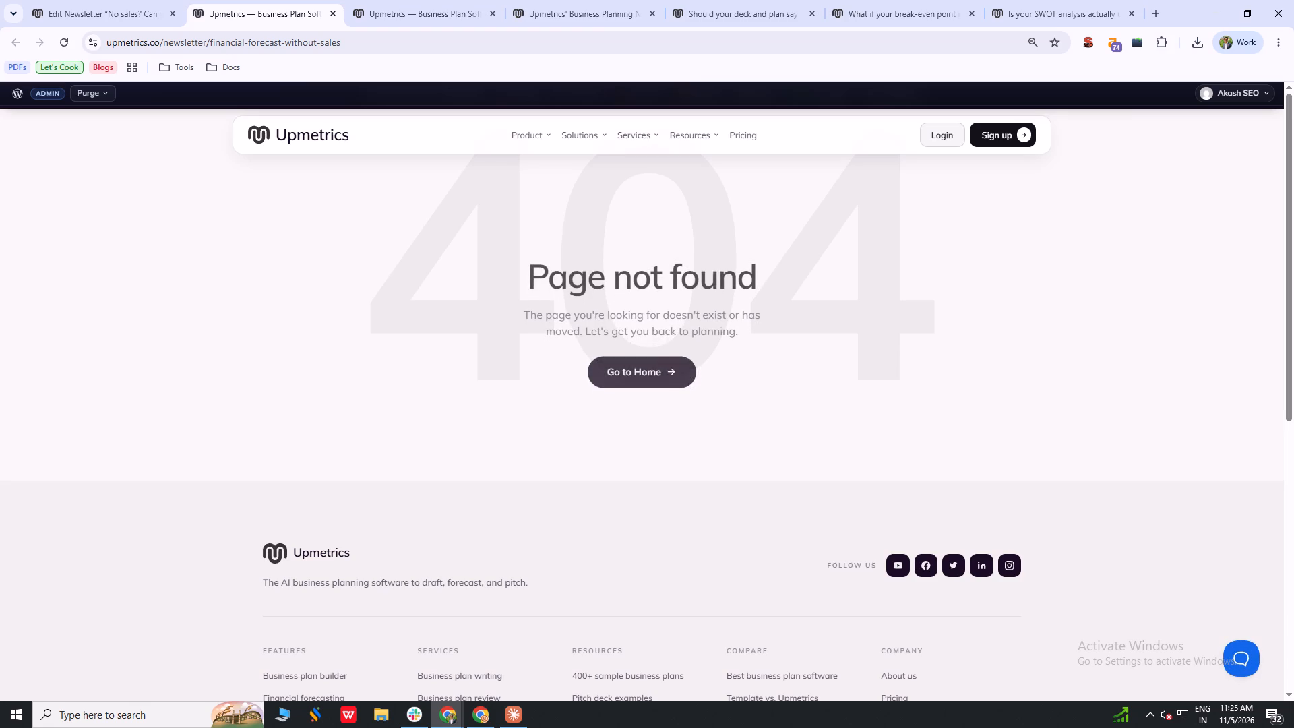
{"action": "left_click_drag", "start_coordinate": [534, 266], "coordinate": [768, 328]}
{"action": "left_click", "coordinate": [768, 328]}
In the WPGraphQL cache settings, enable Purge Now!, leave Log Purge Events off, and save the changes.
{"action": "left_click", "coordinate": [84, 0]}
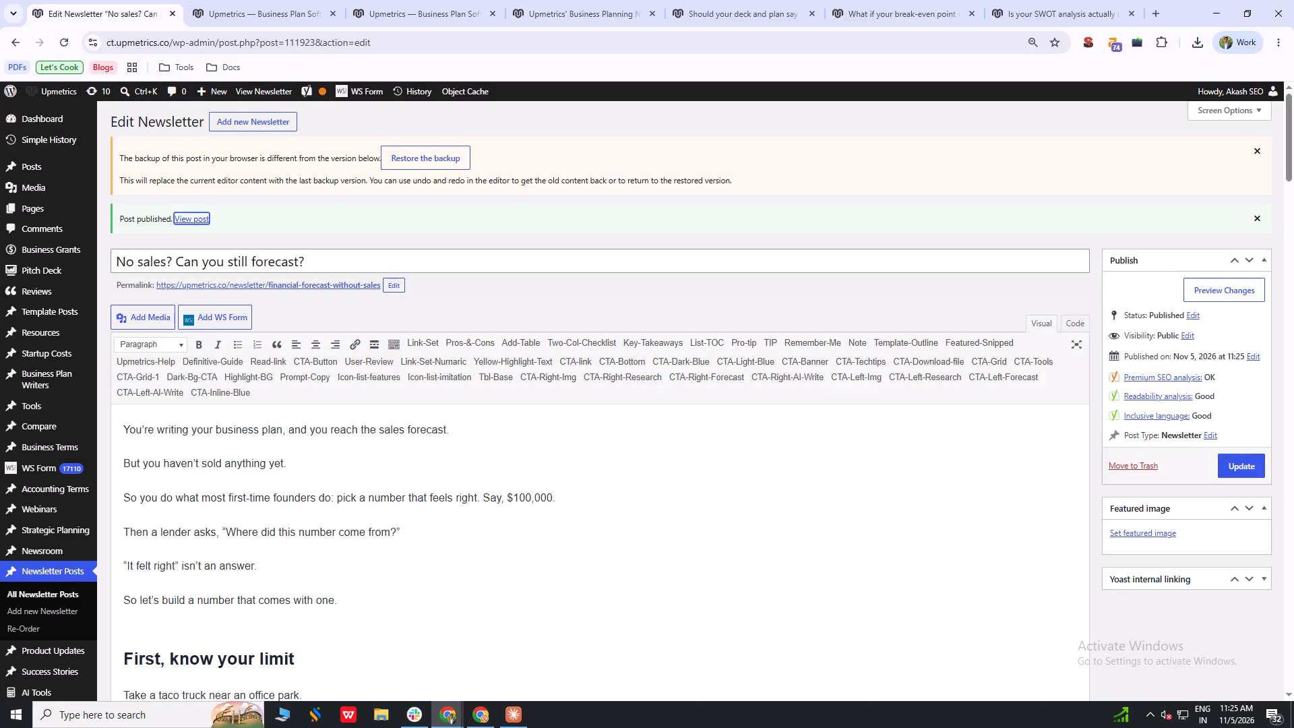
{"action": "scroll", "coordinate": [73, 282], "scroll_direction": "down", "scroll_amount": 20}
{"action": "scroll", "coordinate": [73, 282], "scroll_direction": "down", "scroll_amount": 18}
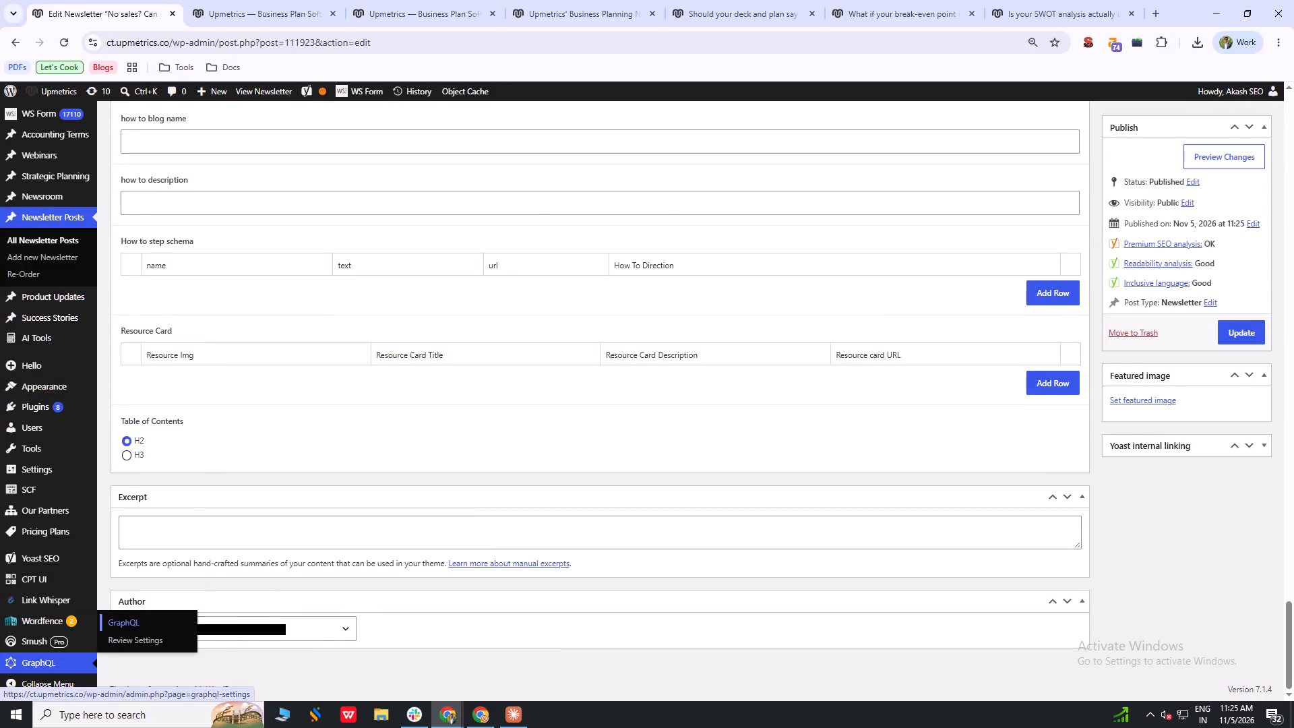
{"action": "left_click", "coordinate": [142, 618]}
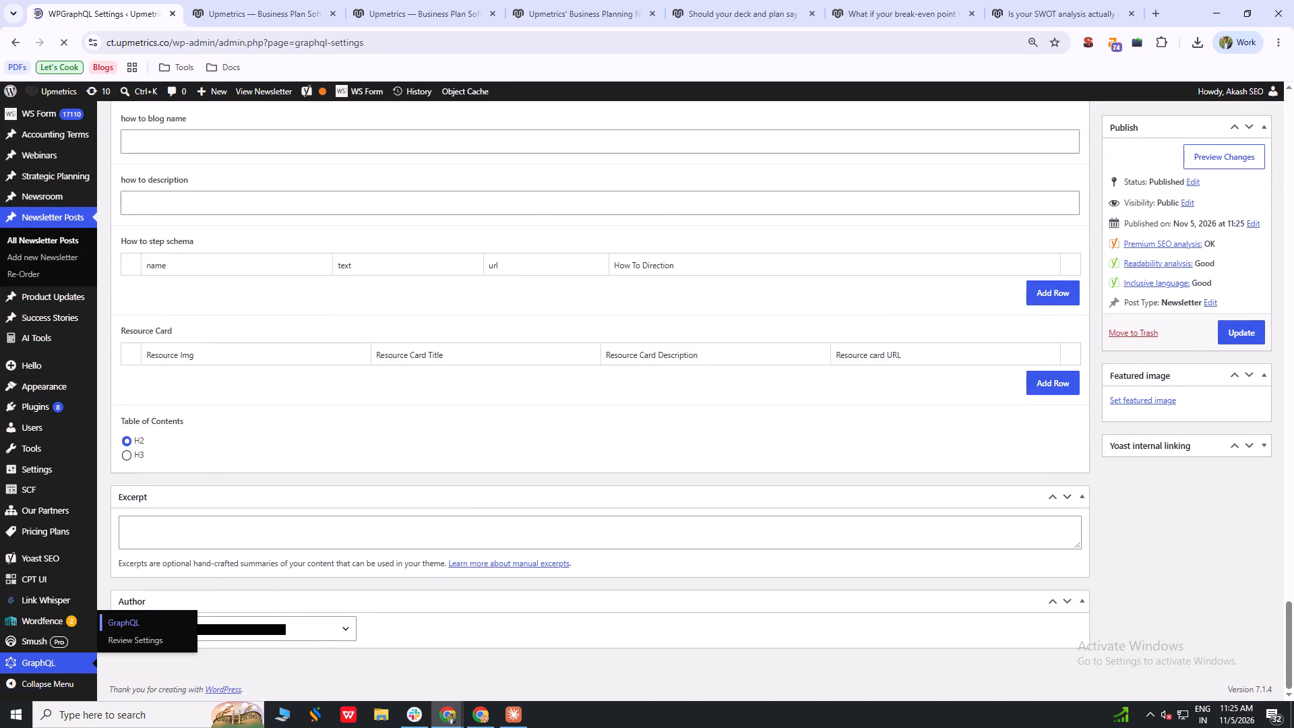
{"action": "scroll", "coordinate": [435, 398], "scroll_direction": "down", "scroll_amount": 6}
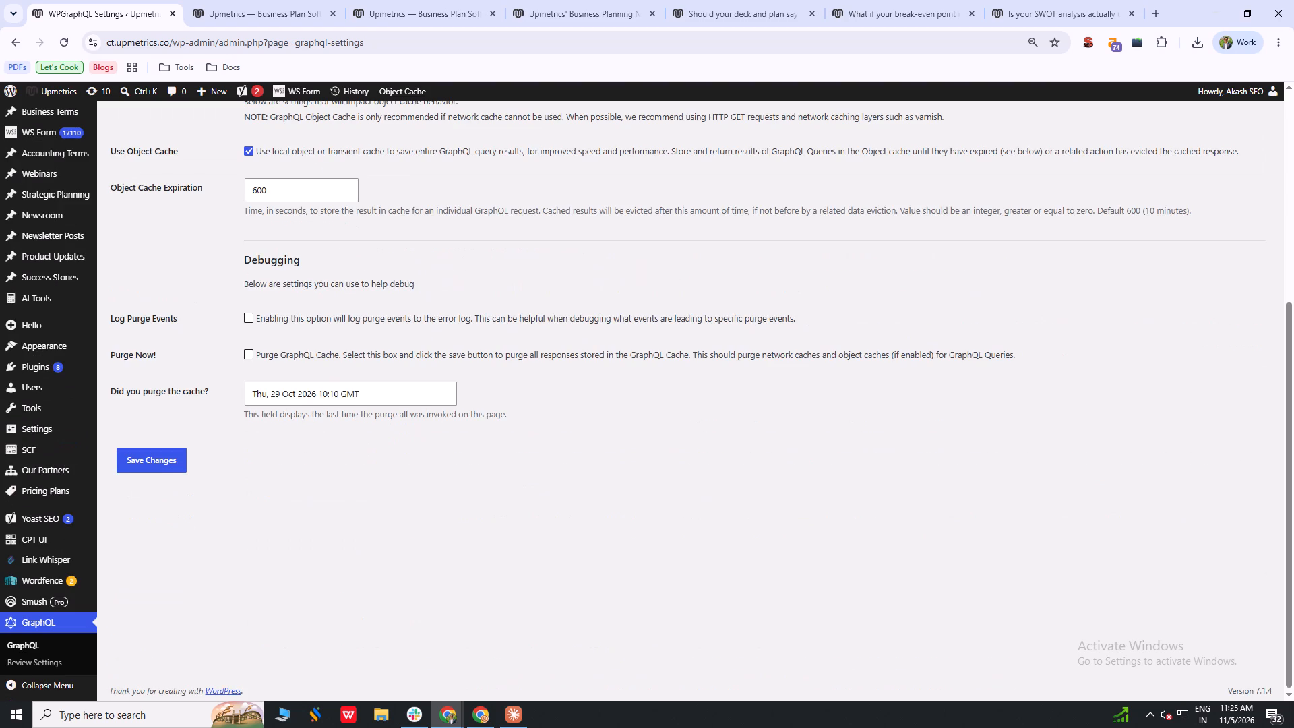
{"action": "left_click", "coordinate": [249, 320]}
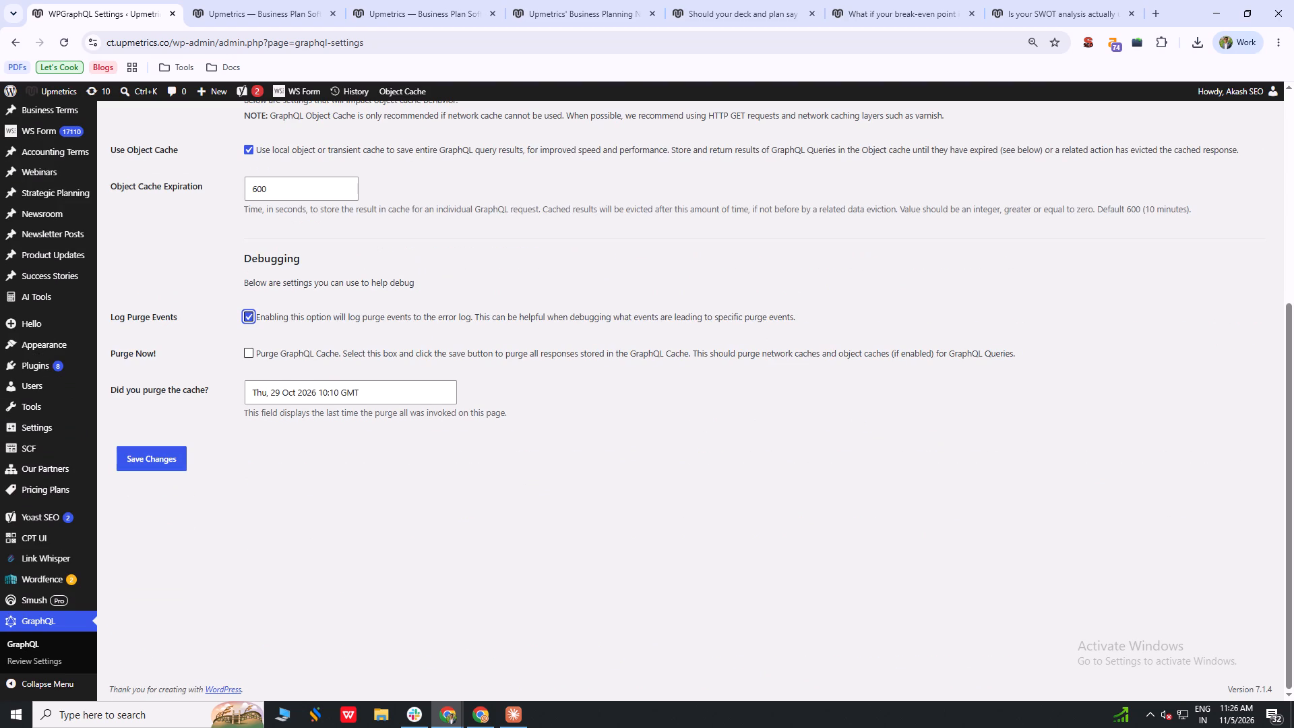
{"action": "left_click", "coordinate": [254, 354]}
{"action": "left_click", "coordinate": [258, 319]}
{"action": "left_click", "coordinate": [169, 464]}
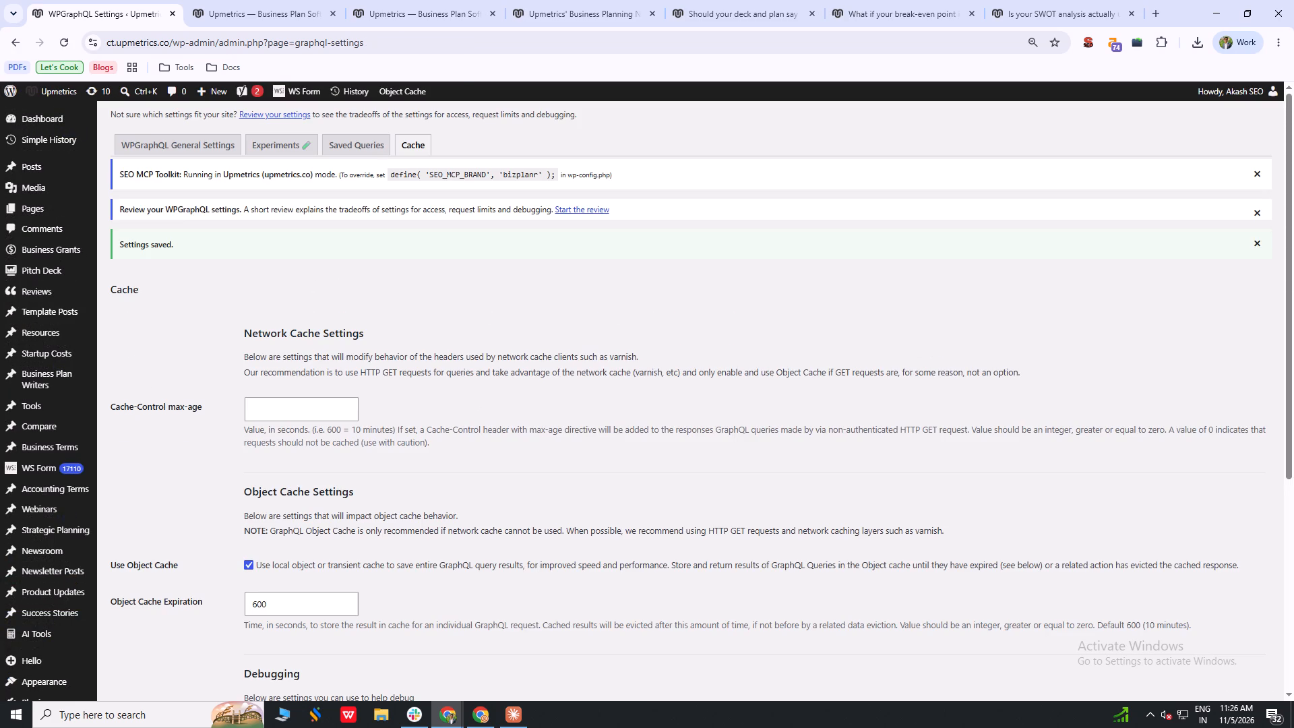
Reload the live newsletter page repeatedly to check whether the published post loads.
{"action": "left_click", "coordinate": [249, 0]}
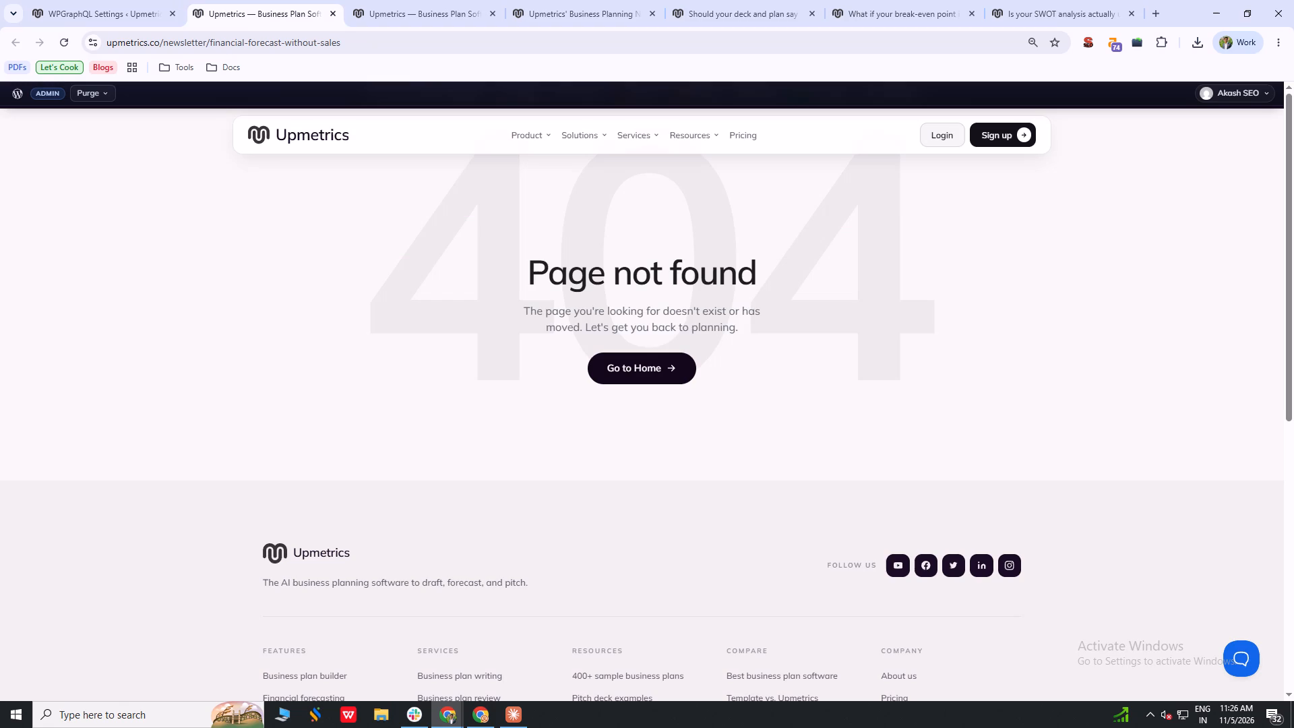
{"action": "key", "text": "F5"}
{"action": "left_click", "coordinate": [92, 99]}
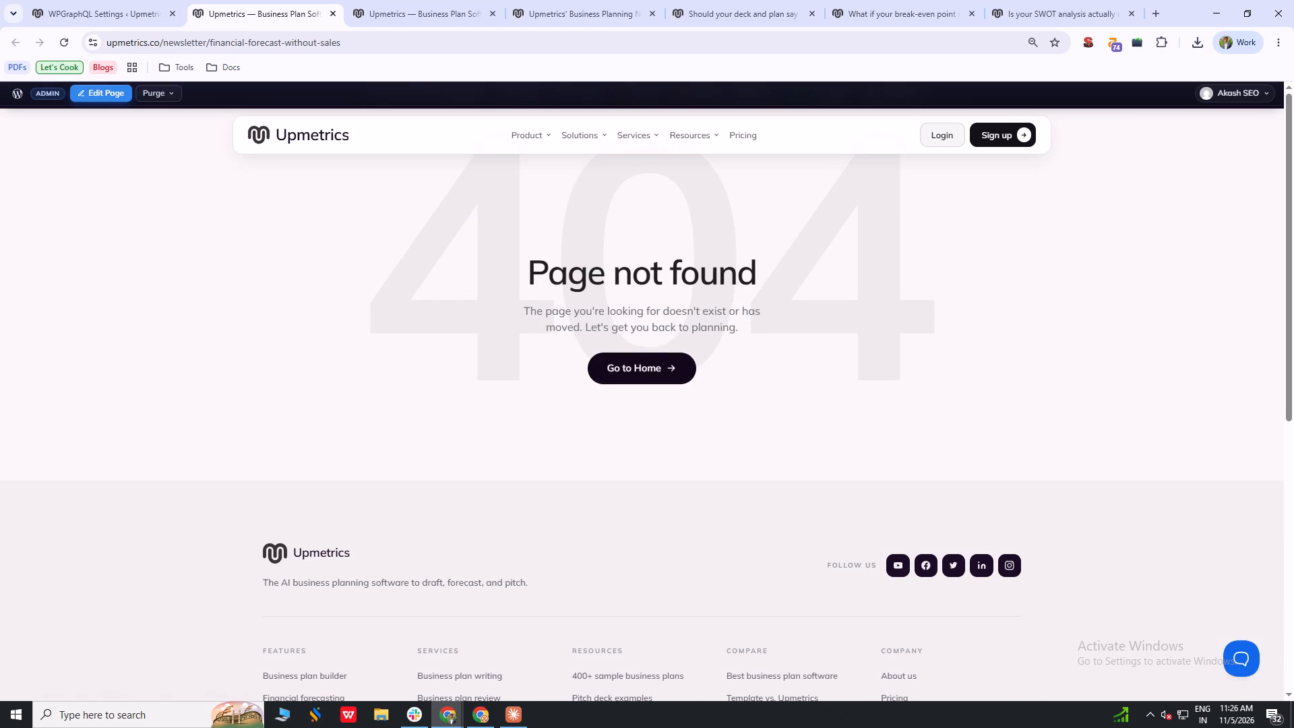
{"action": "middle_click", "coordinate": [375, 0]}
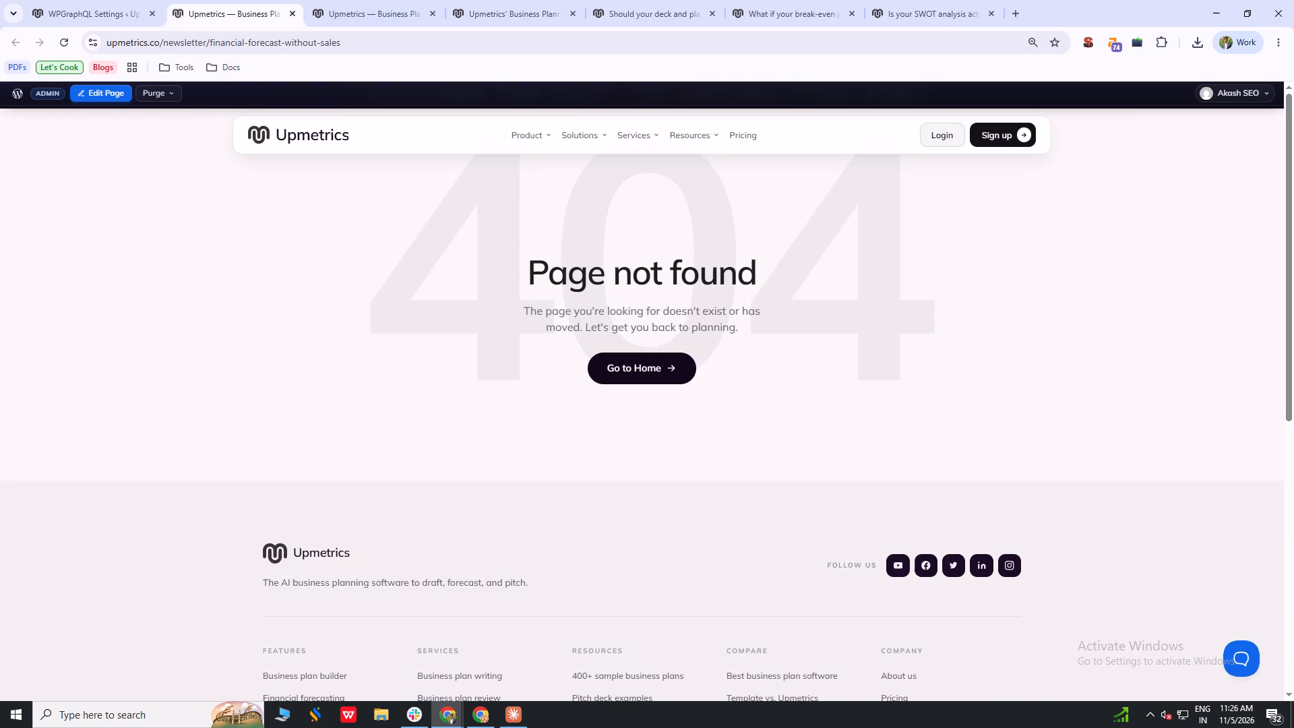
{"action": "key", "text": "F5"}
{"action": "key", "text": "F5"}
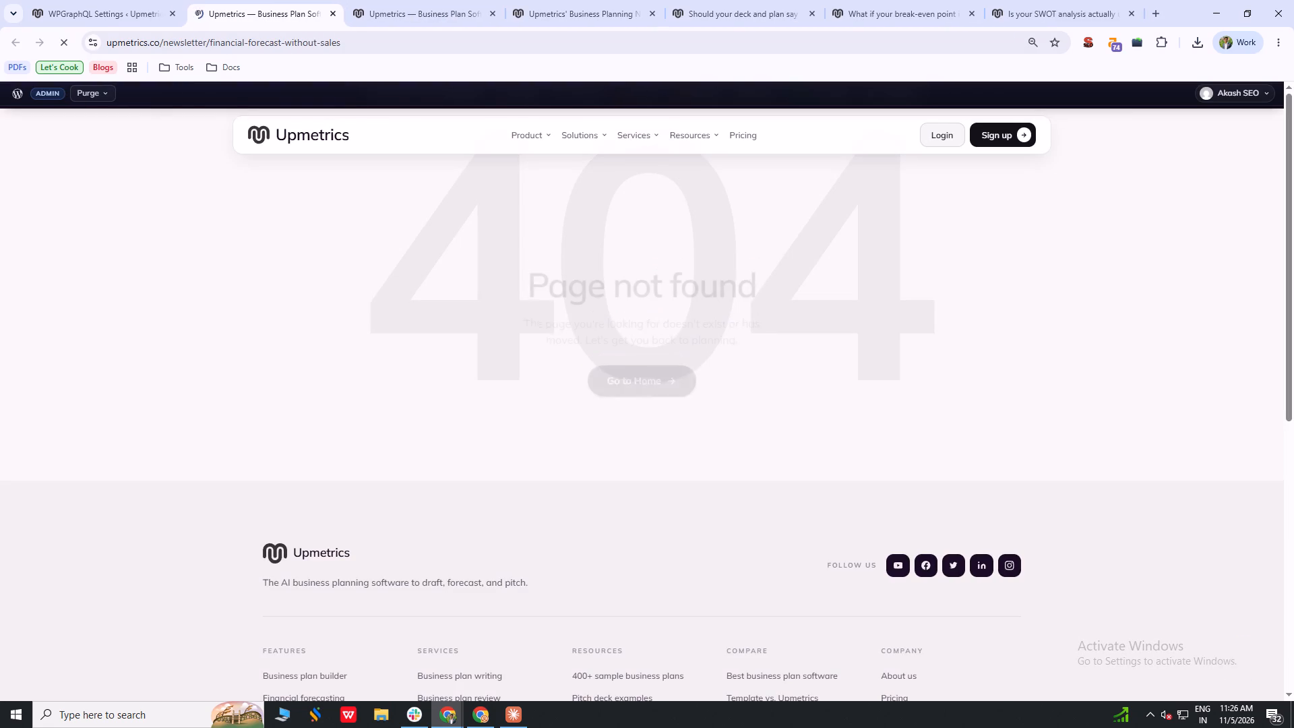
{"action": "key", "text": "F5"}
{"action": "key", "text": "F5"}
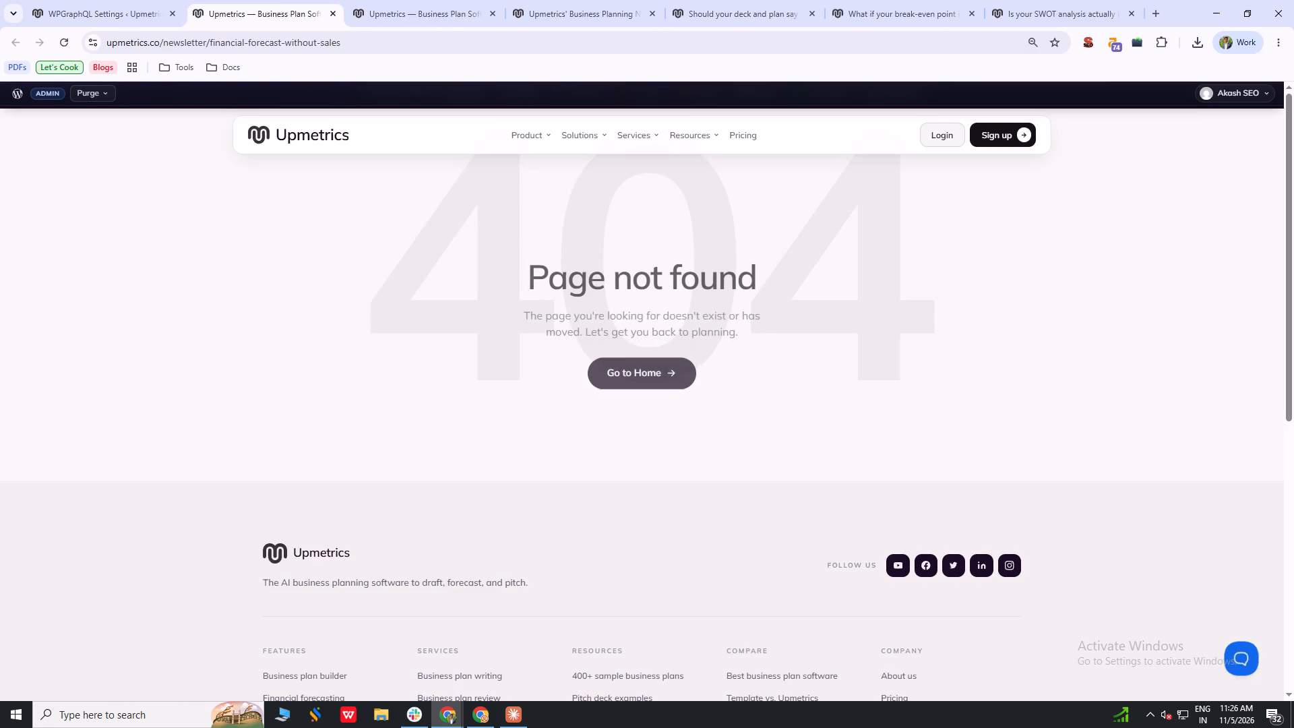
Open the cache purge options on the live newsletter page.
{"action": "left_click", "coordinate": [106, 93]}
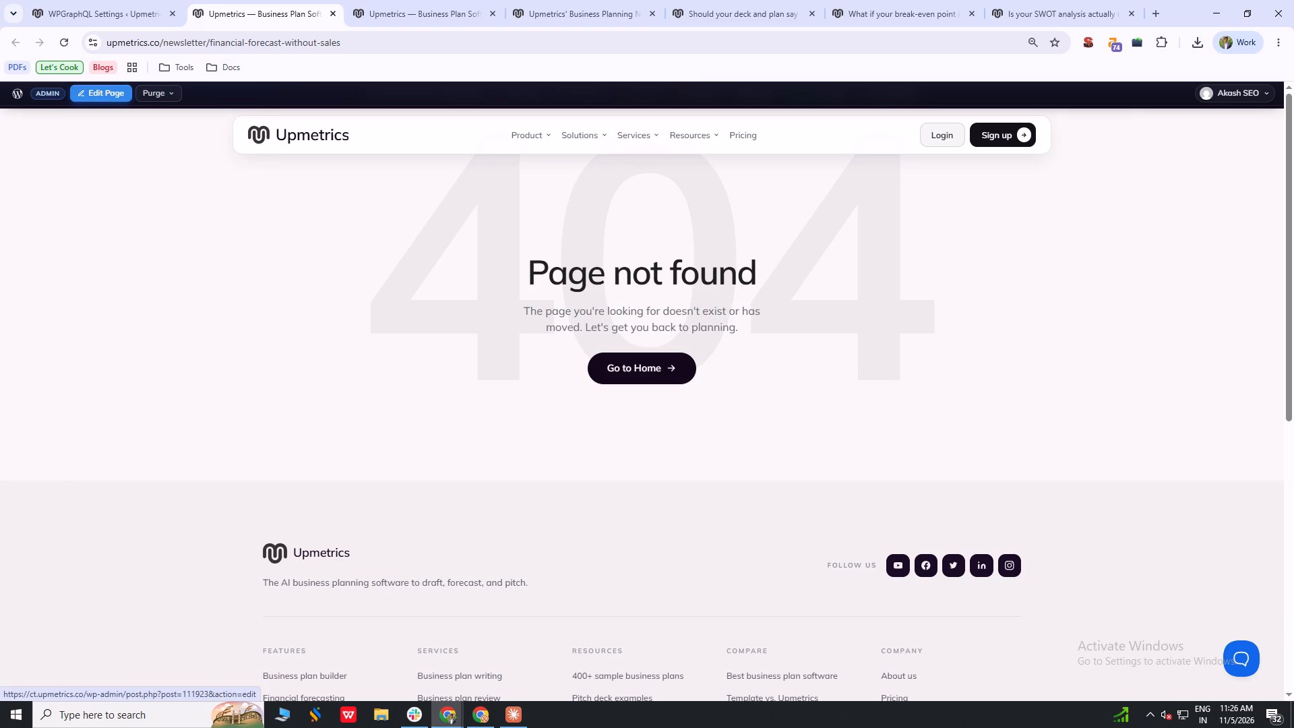
{"action": "left_click", "coordinate": [164, 95]}
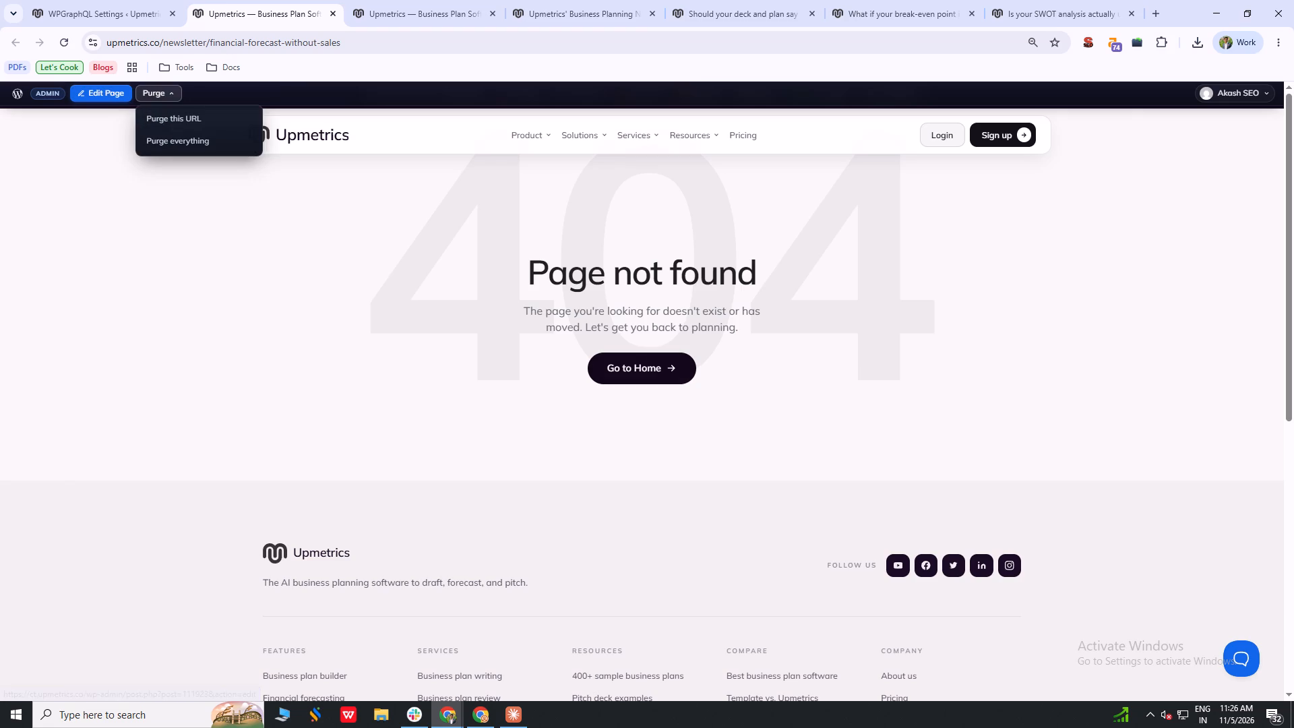